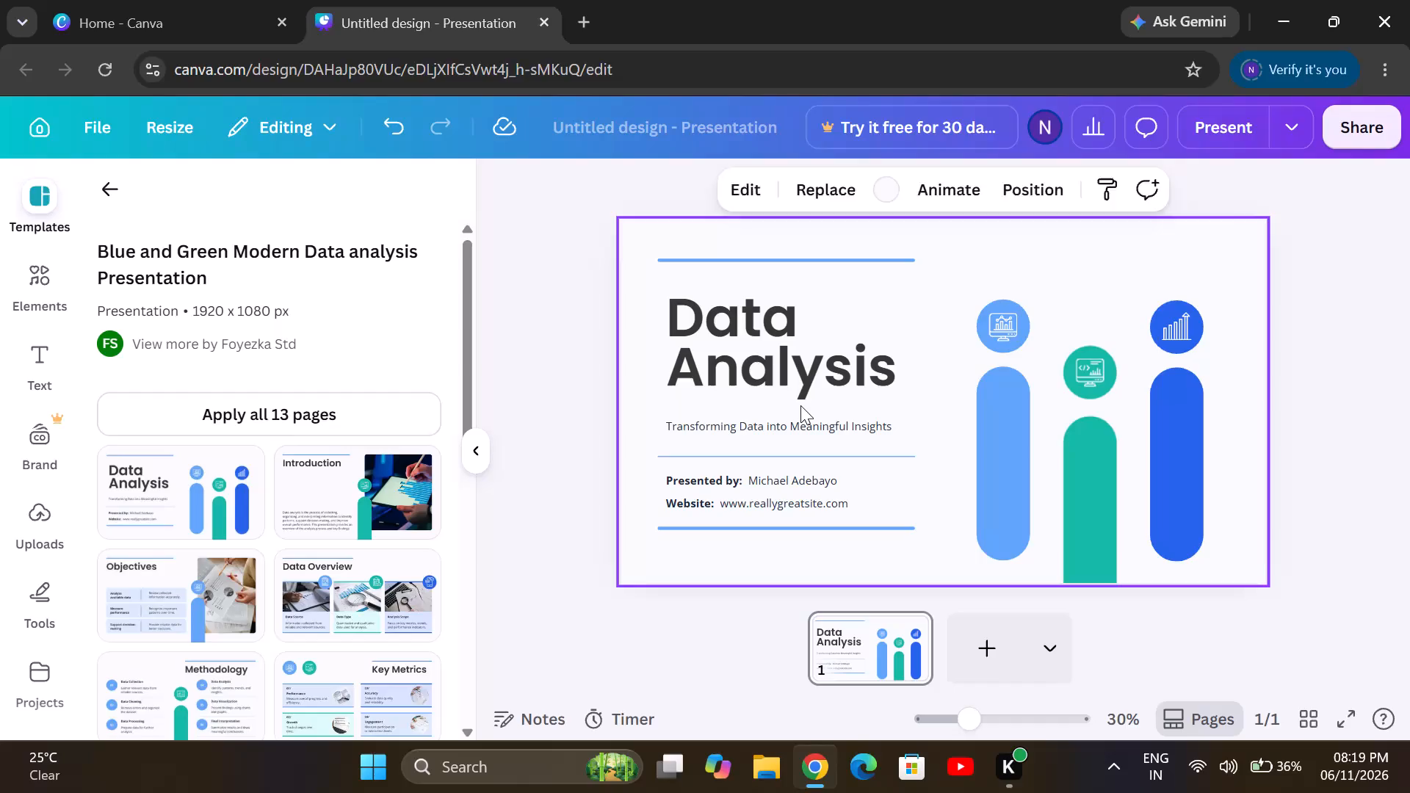
Shift the title words "Analysis" and "Data" slightly left on the cover slide, keeping them stacked.
{"action": "left_click_drag", "start_coordinate": [850, 365], "coordinate": [823, 377]}
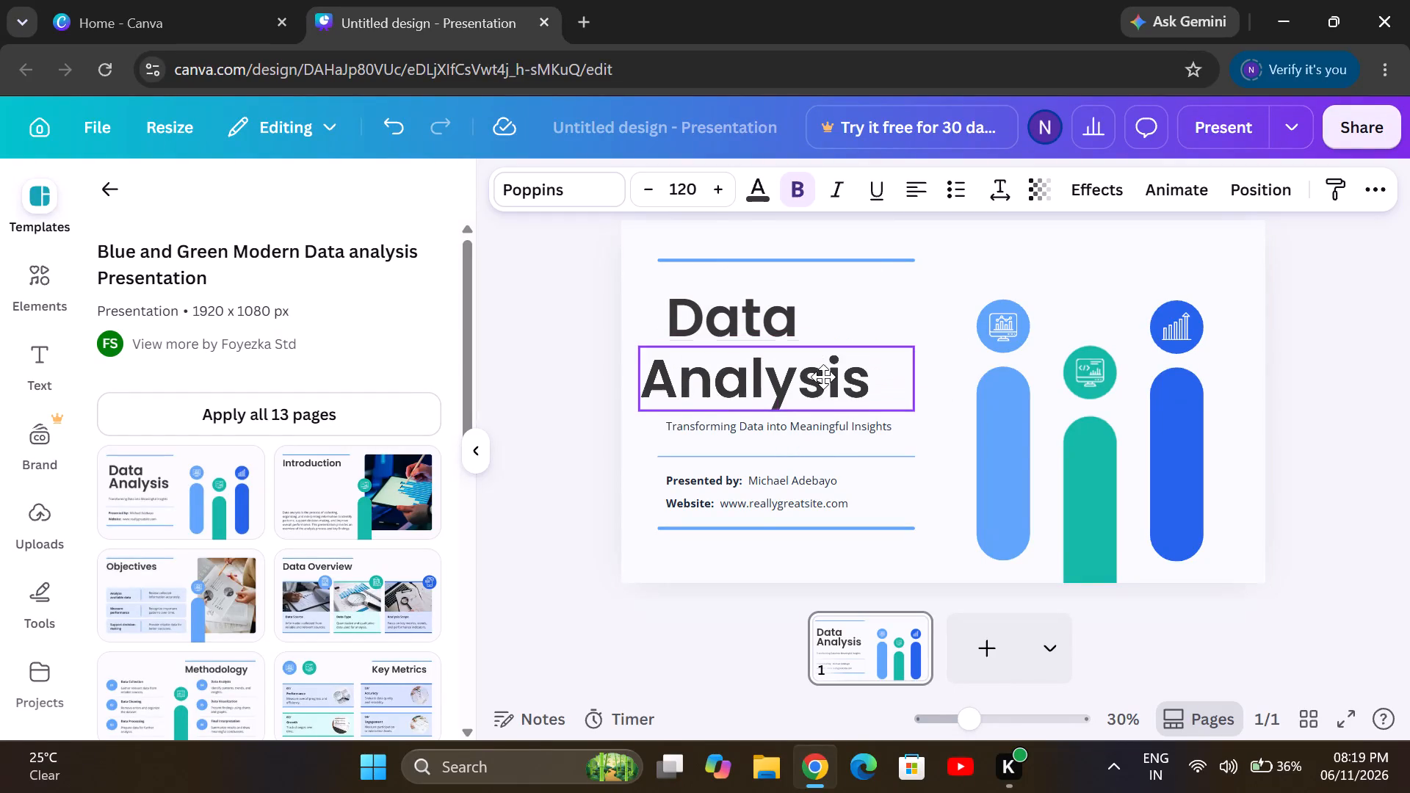
{"action": "left_click_drag", "start_coordinate": [823, 377], "coordinate": [832, 380]}
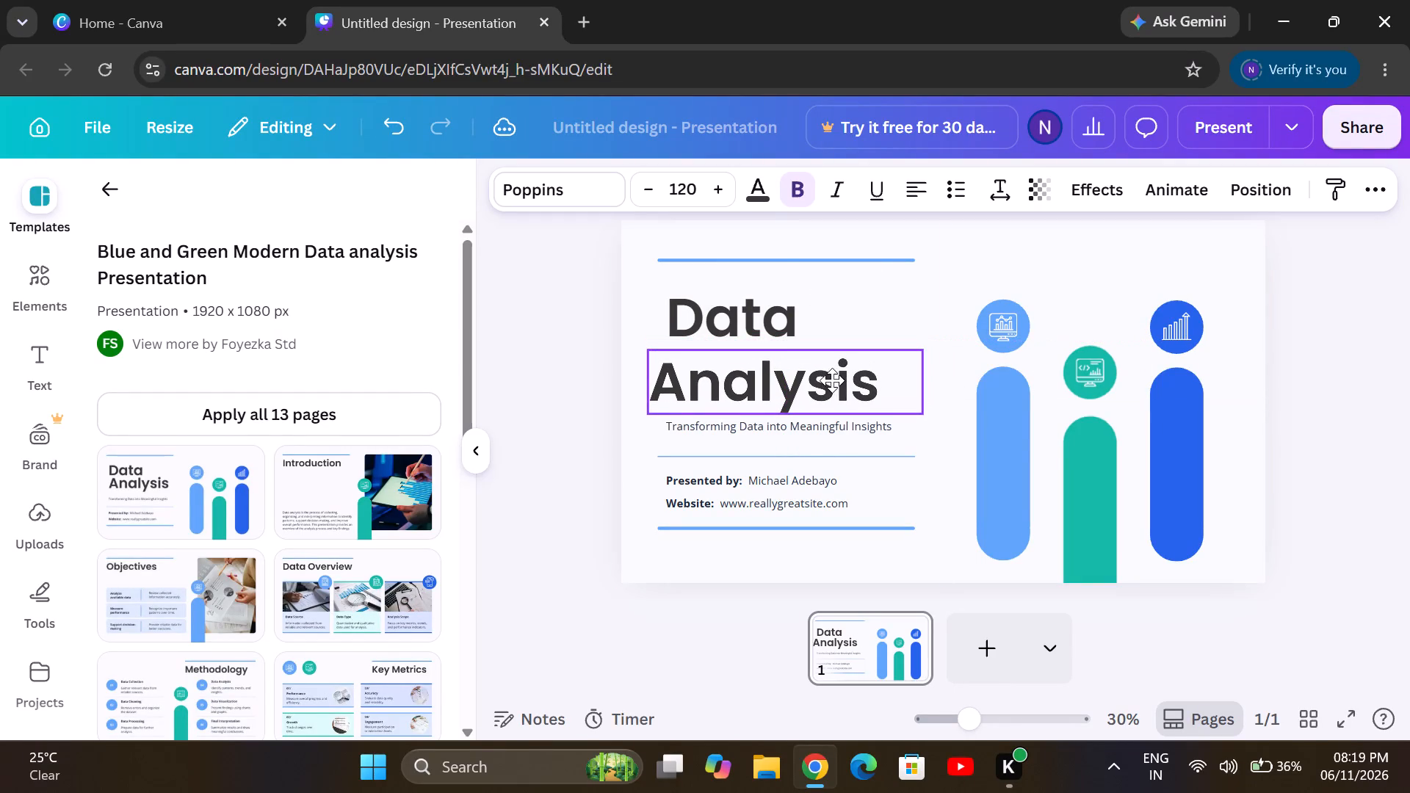
{"action": "left_click_drag", "start_coordinate": [832, 380], "coordinate": [826, 376]}
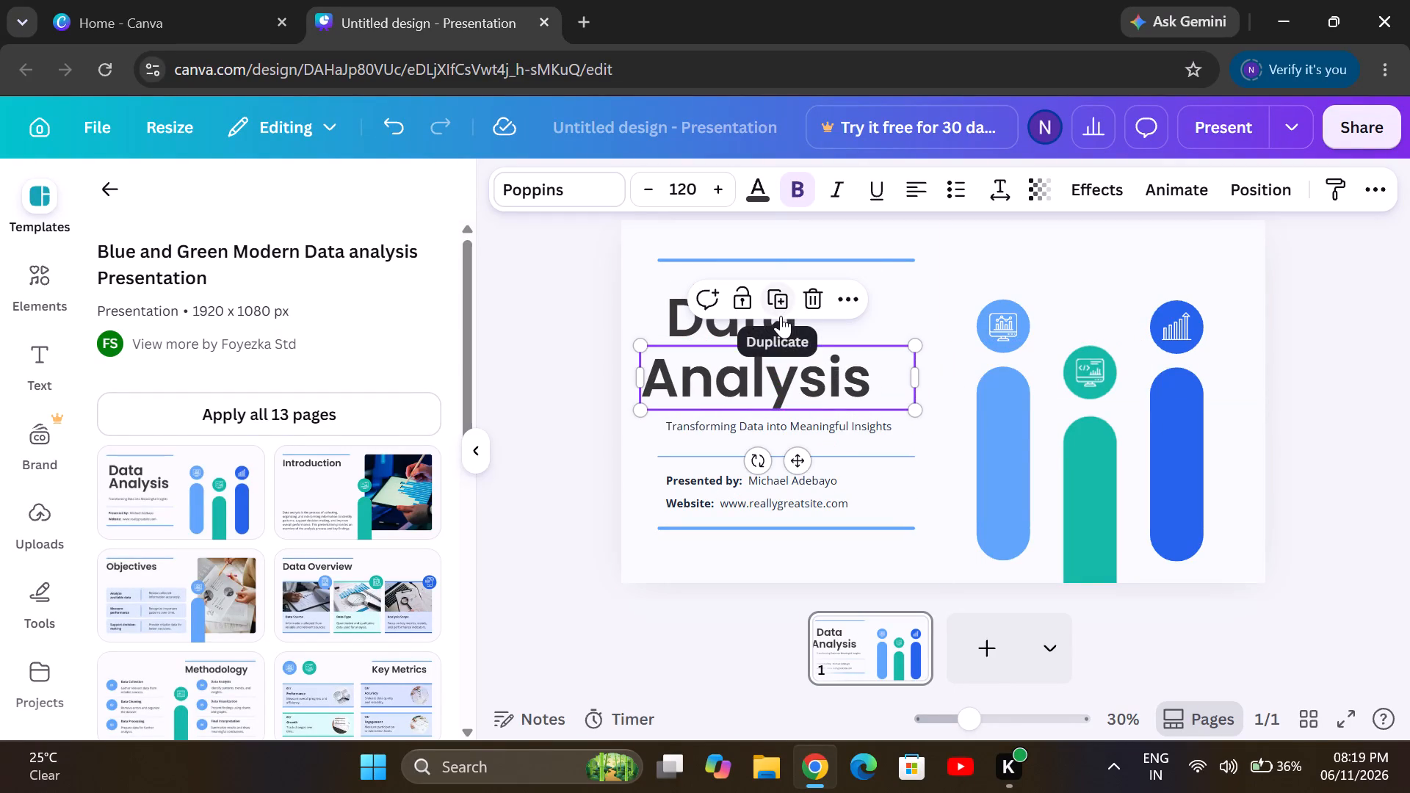
{"action": "left_click_drag", "start_coordinate": [781, 316], "coordinate": [771, 325]}
{"action": "left_click_drag", "start_coordinate": [771, 325], "coordinate": [754, 327]}
Recolour both title words, "Data" and "Analysis", to crimson #EA134D.
{"action": "left_click", "coordinate": [760, 200]}
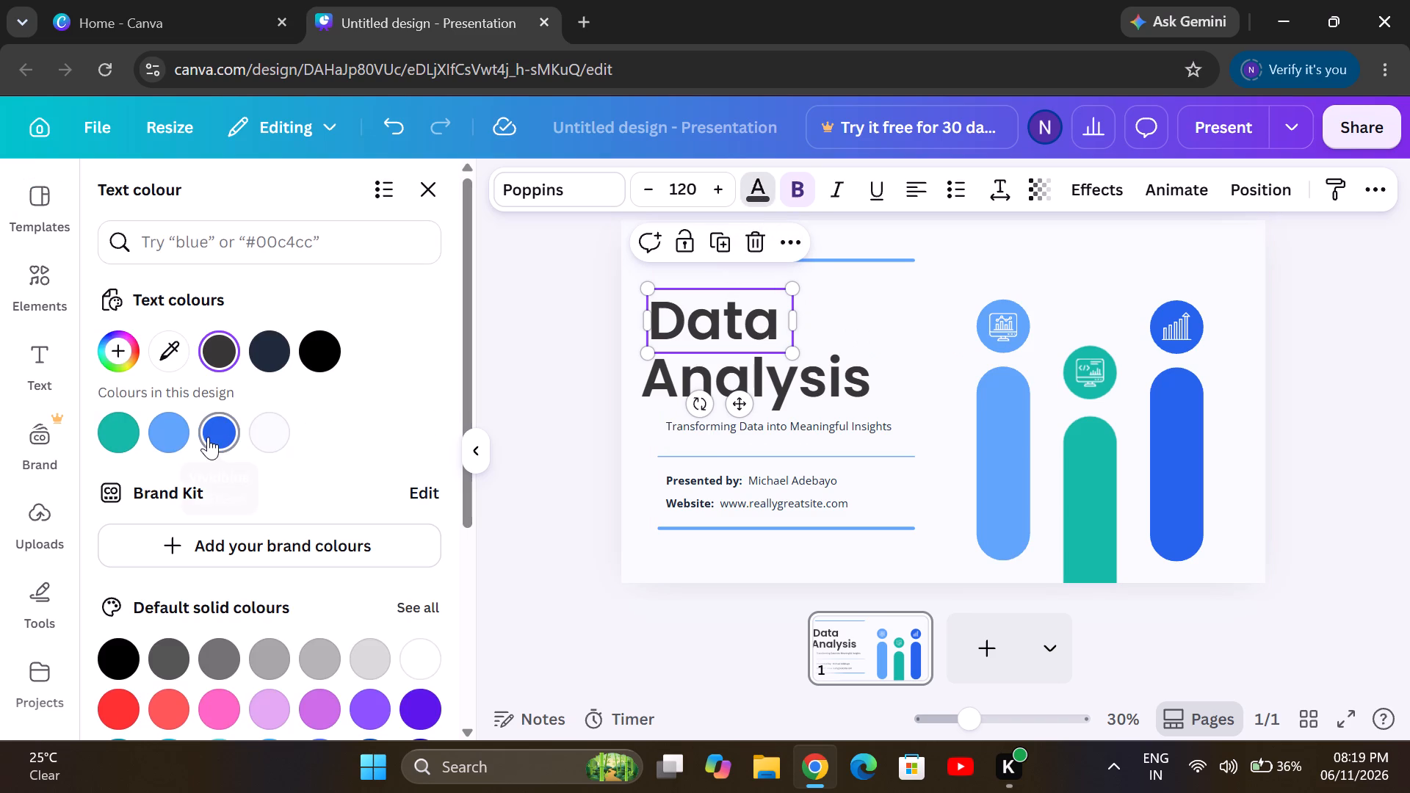
{"action": "left_click", "coordinate": [208, 437]}
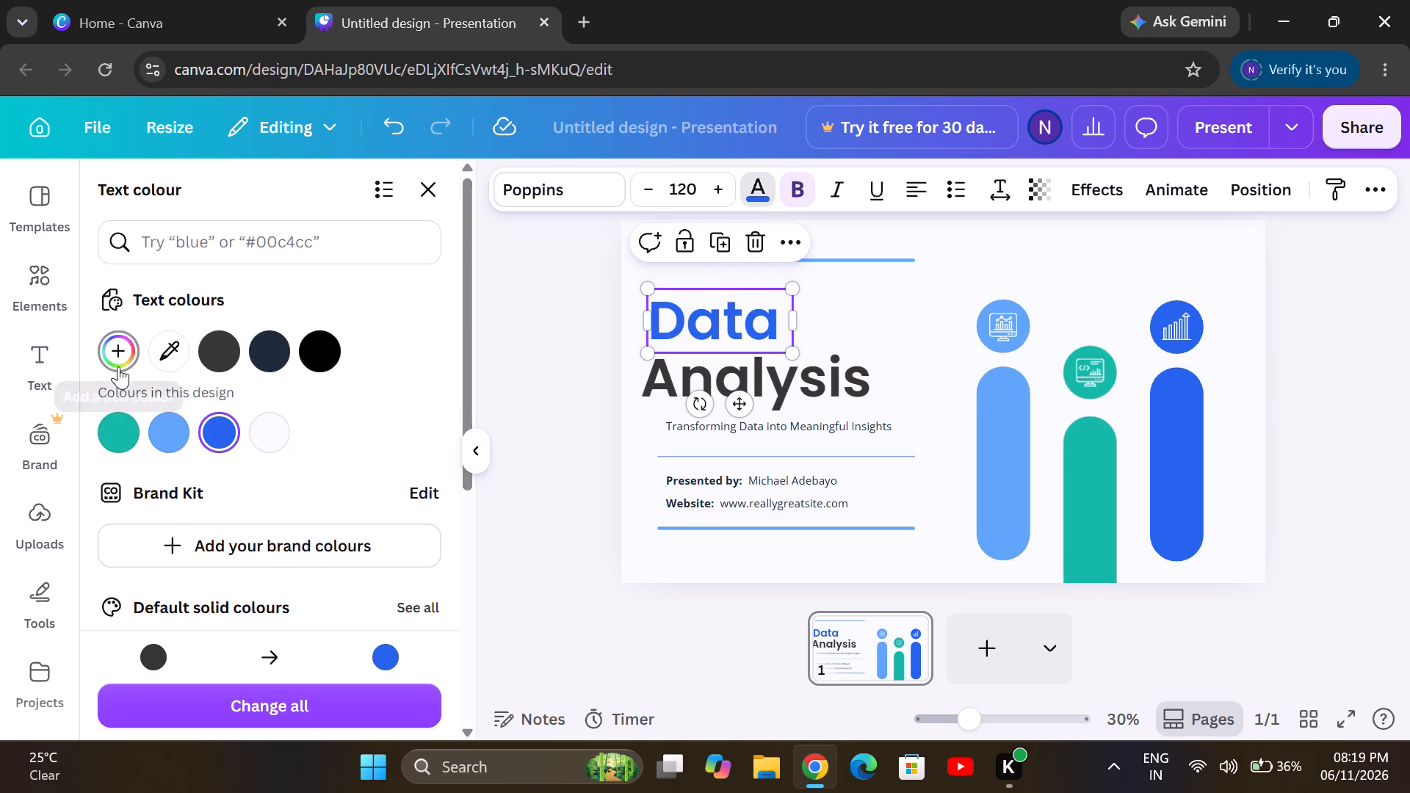
{"action": "left_click", "coordinate": [118, 366]}
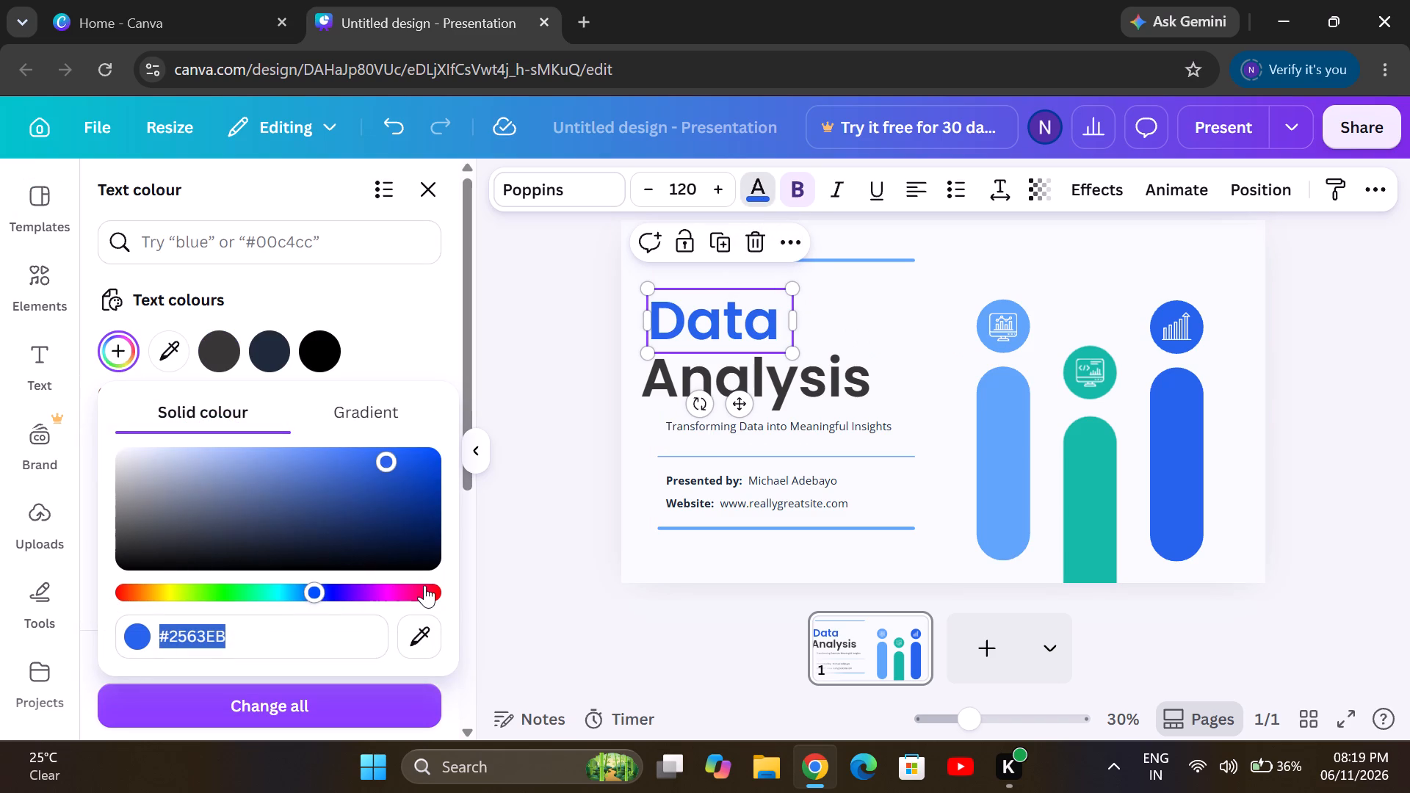
{"action": "left_click", "coordinate": [424, 585]}
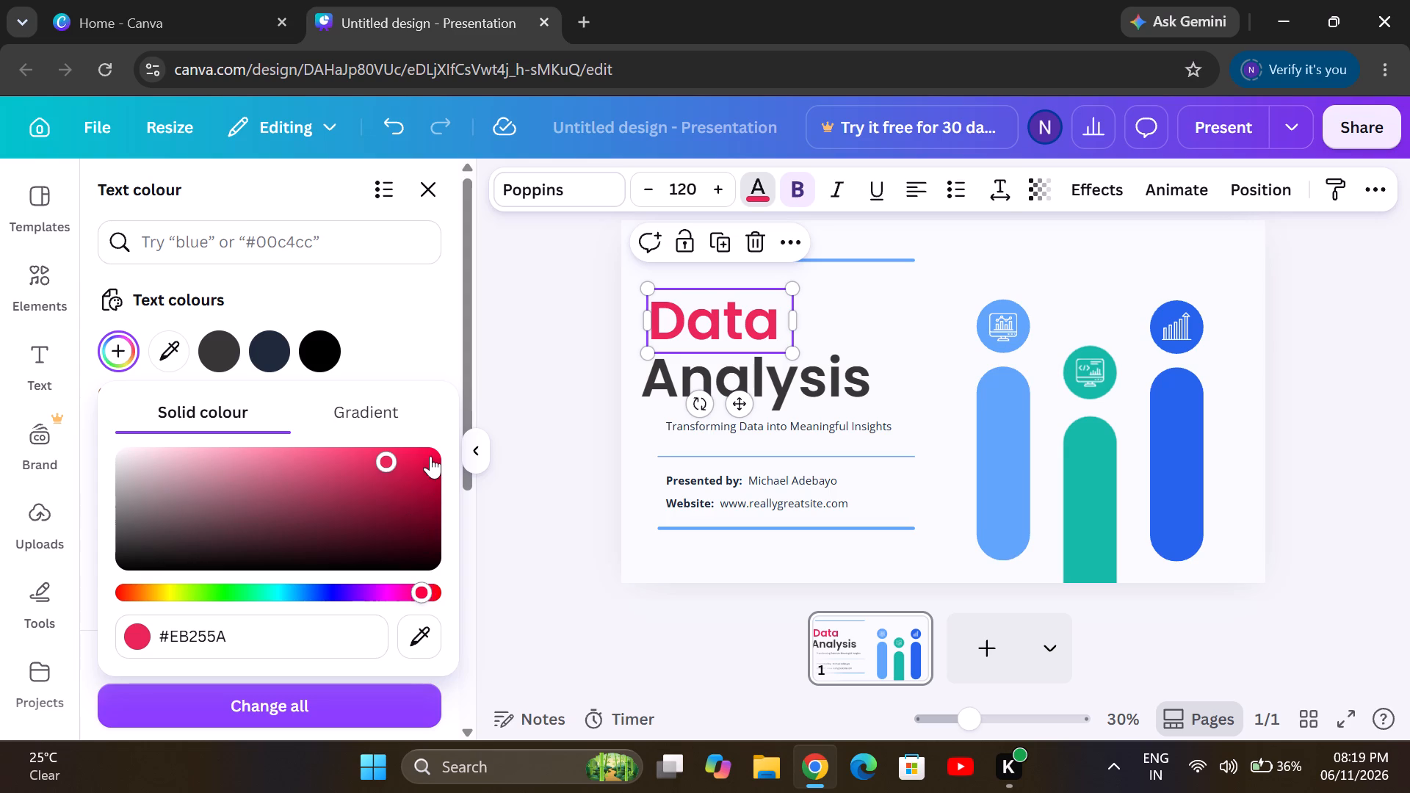
{"action": "left_click", "coordinate": [414, 457]}
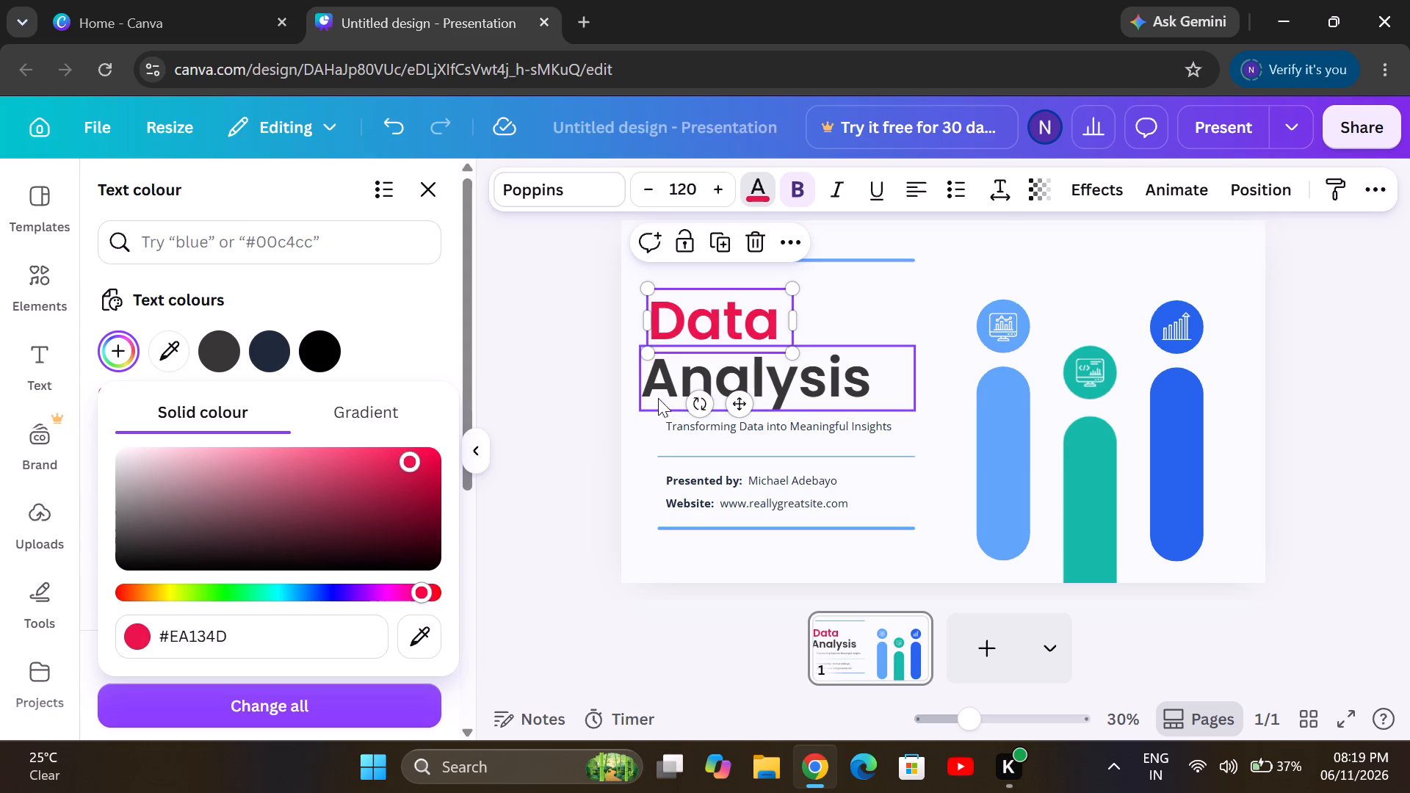
{"action": "left_click", "coordinate": [662, 385]}
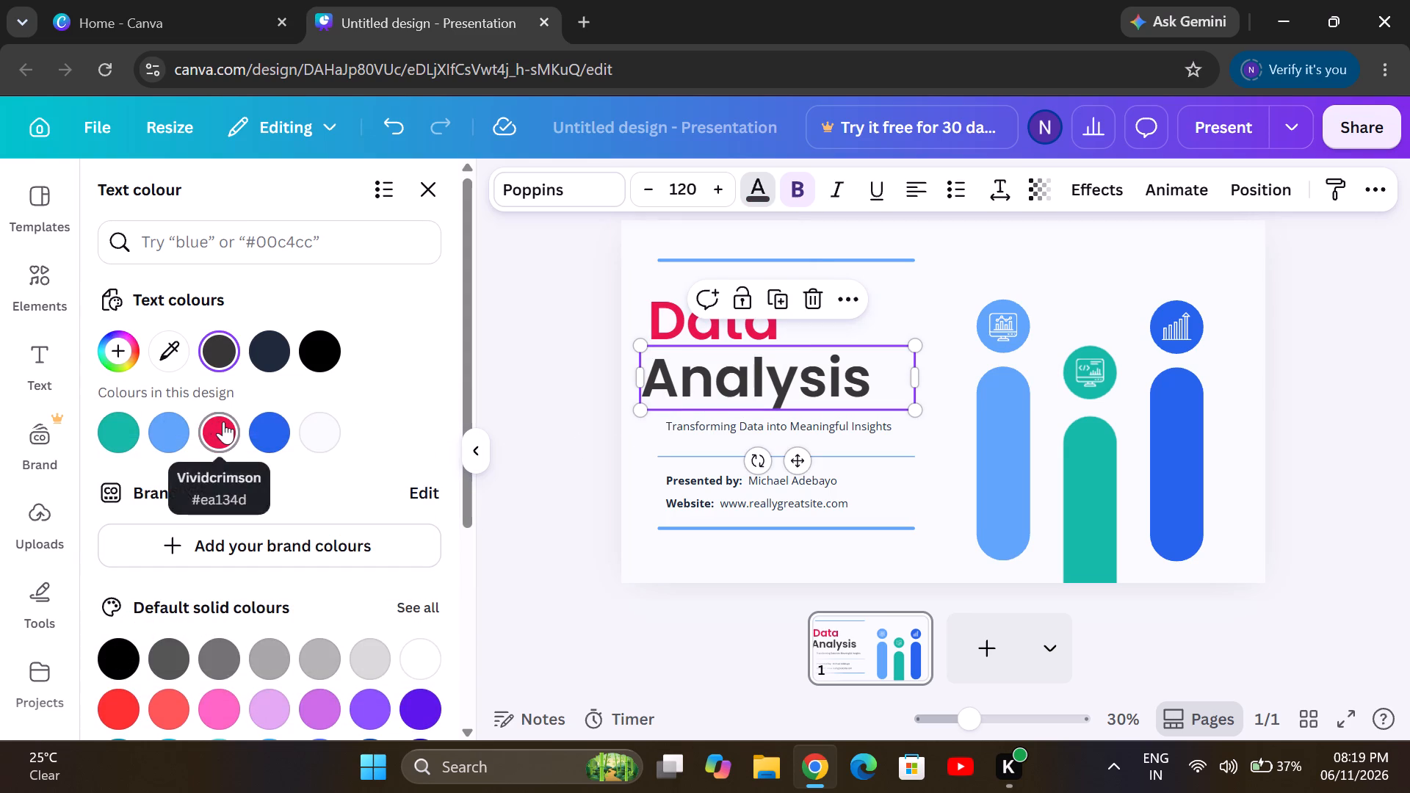
{"action": "left_click", "coordinate": [223, 421]}
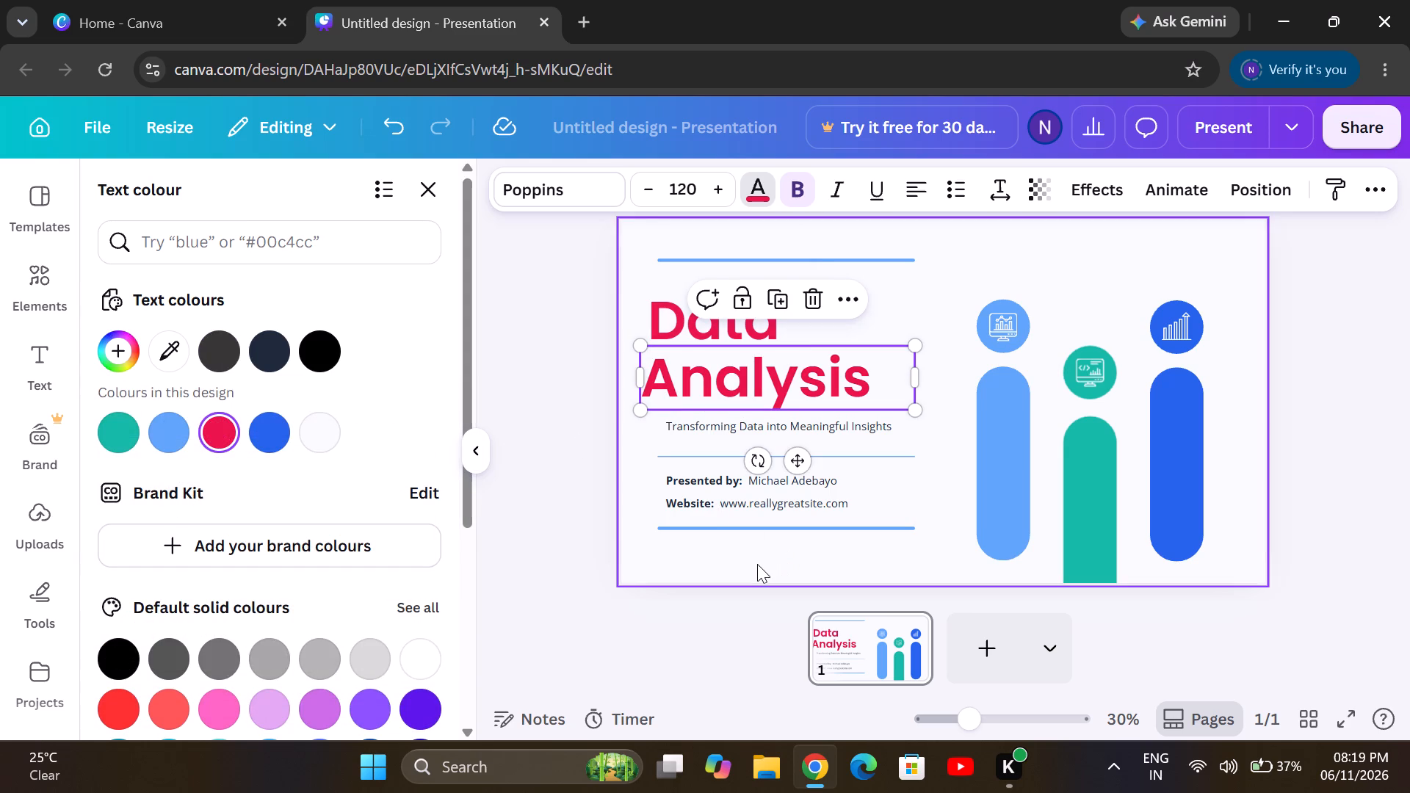
{"action": "left_click", "coordinate": [755, 560]}
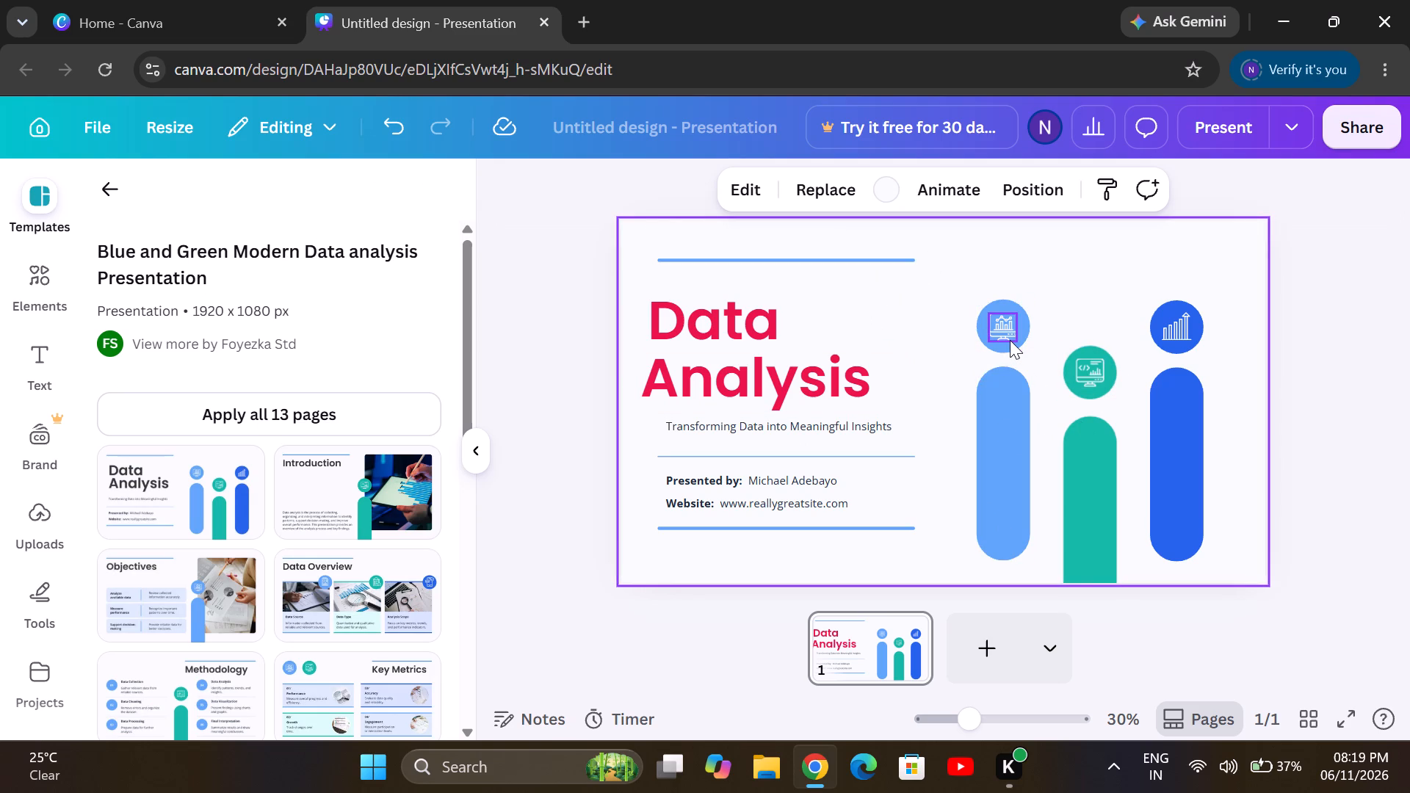
Apply the Rise animation to the light blue, green and dark blue vertical bars on the cover slide.
{"action": "left_click", "coordinate": [1005, 401]}
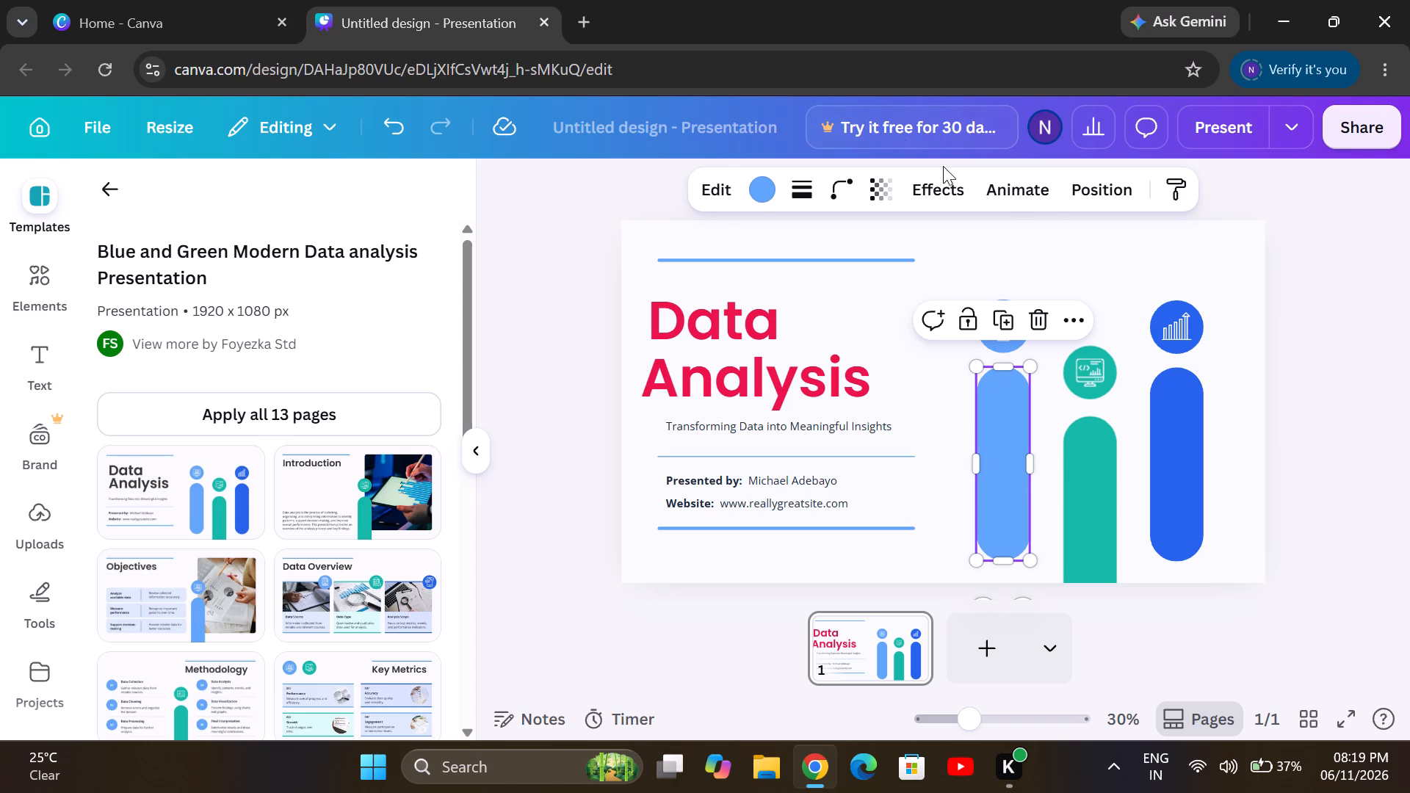
{"action": "left_click", "coordinate": [1037, 197]}
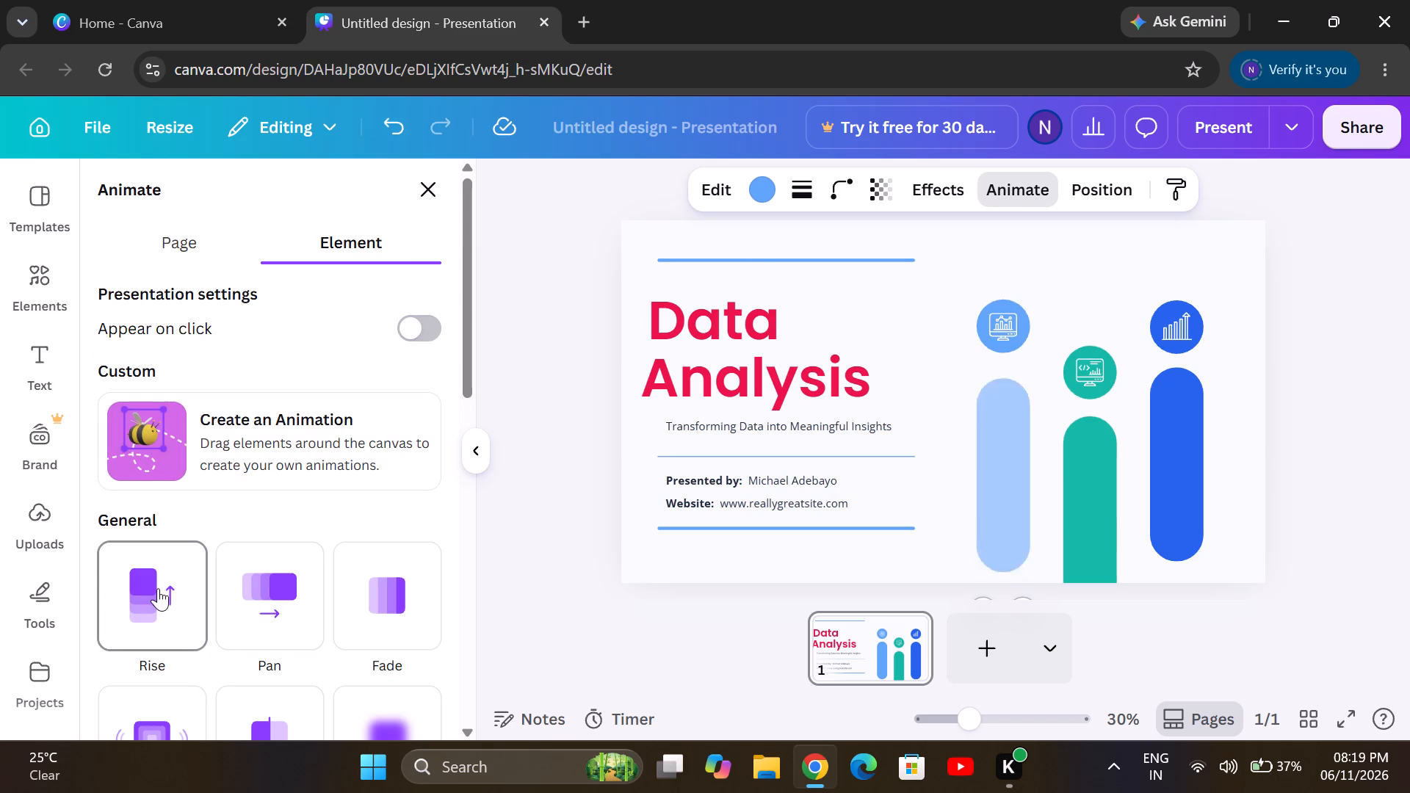
{"action": "left_click", "coordinate": [192, 642]}
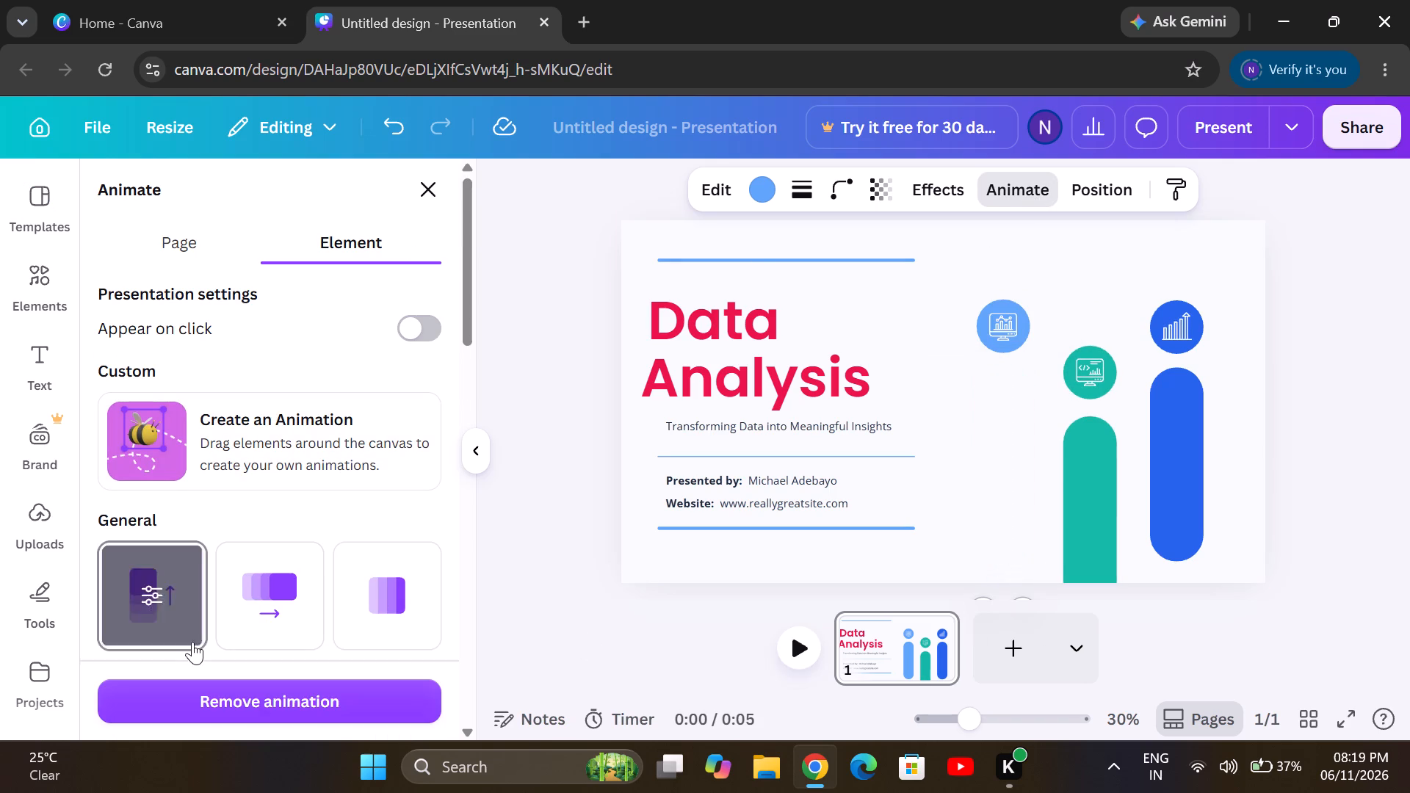
{"action": "left_click", "coordinate": [1104, 526]}
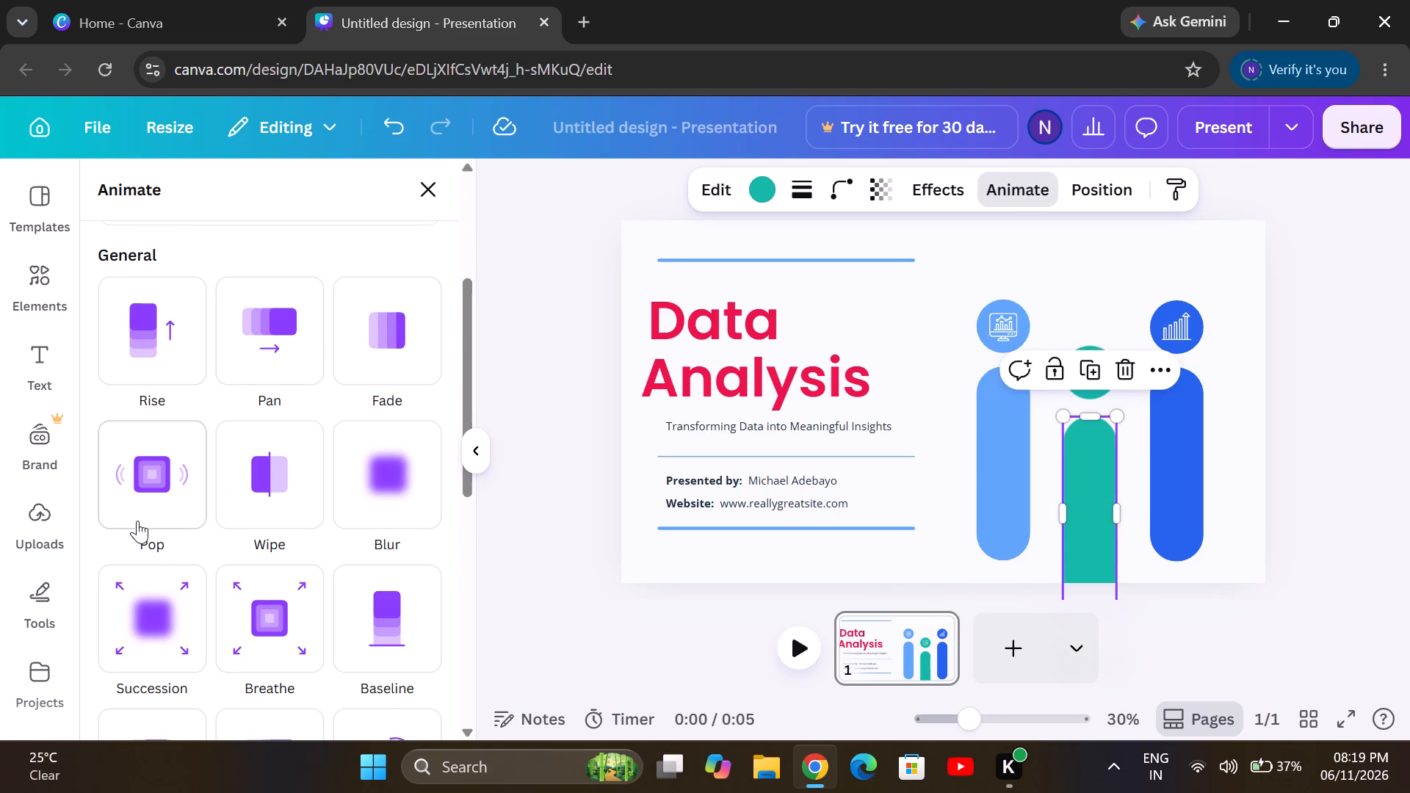
{"action": "left_click", "coordinate": [168, 389]}
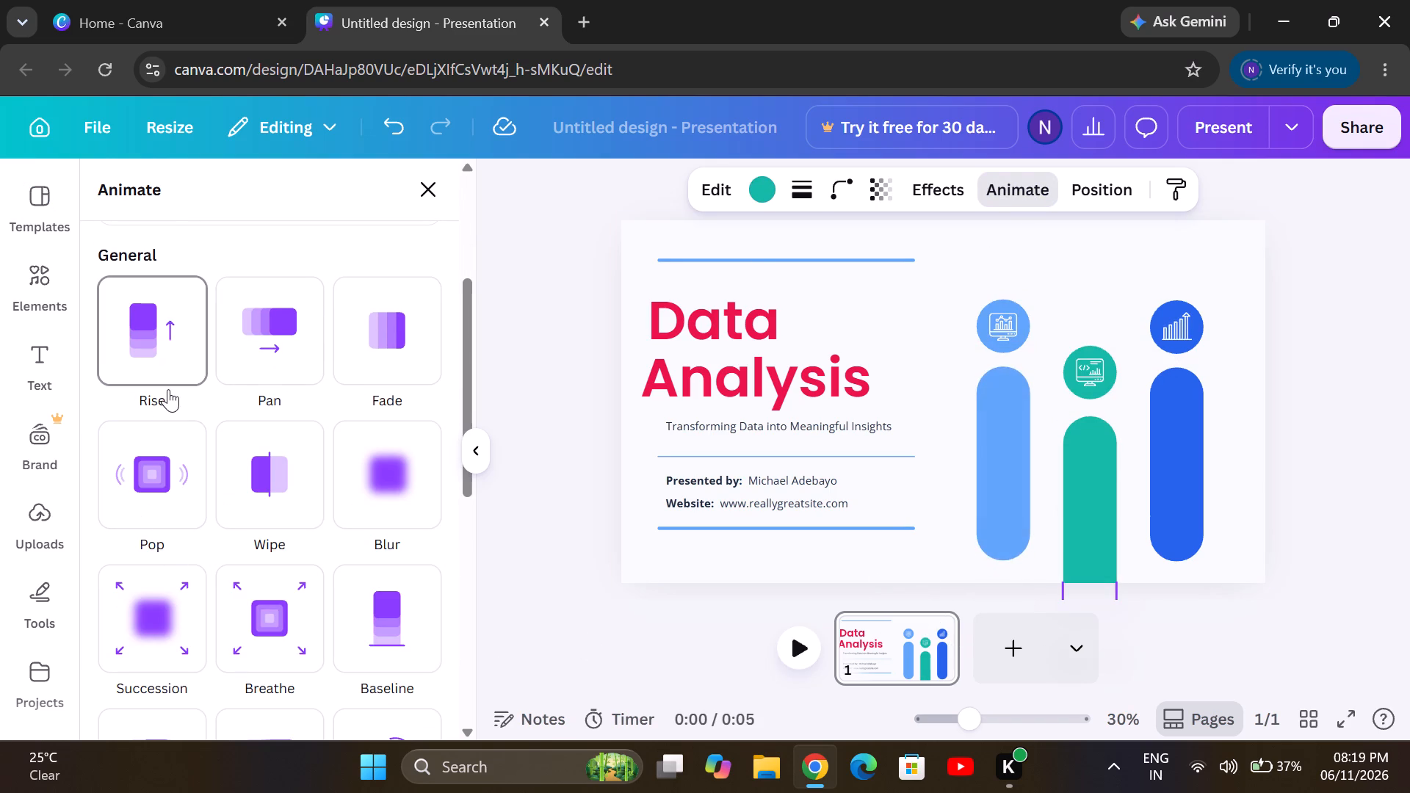
{"action": "left_click", "coordinate": [1194, 471]}
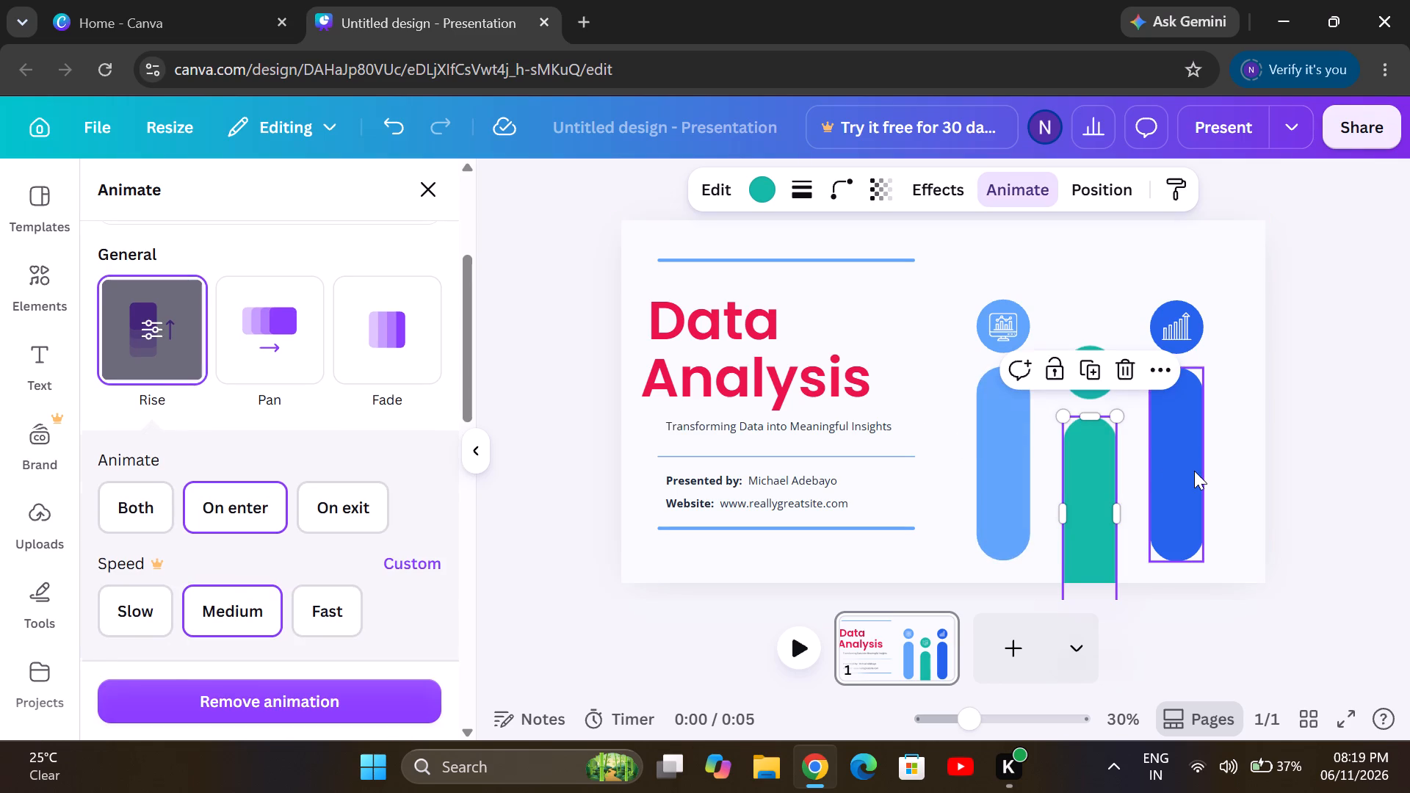
{"action": "left_click", "coordinate": [99, 329]}
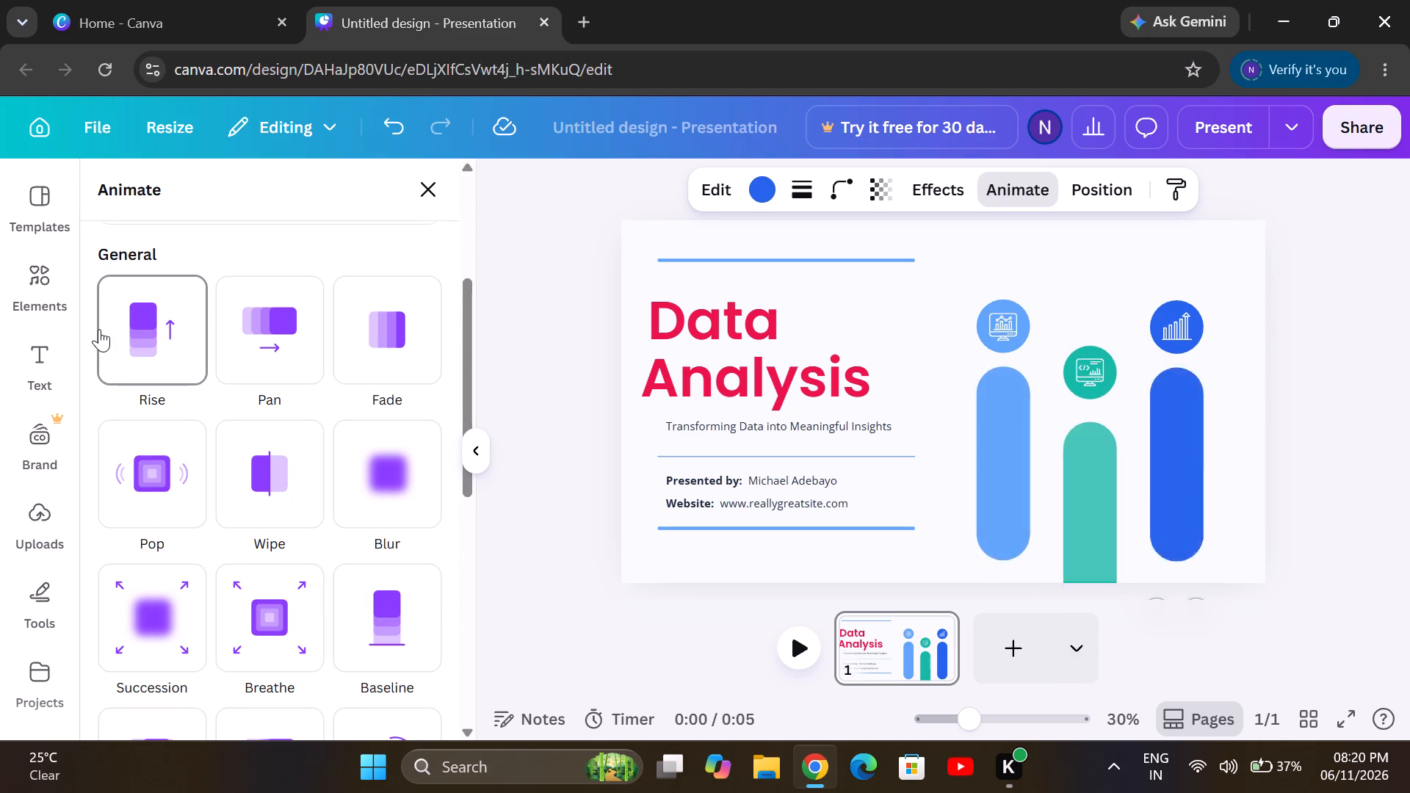
{"action": "left_click", "coordinate": [1011, 330]}
{"action": "left_click", "coordinate": [1116, 294]}
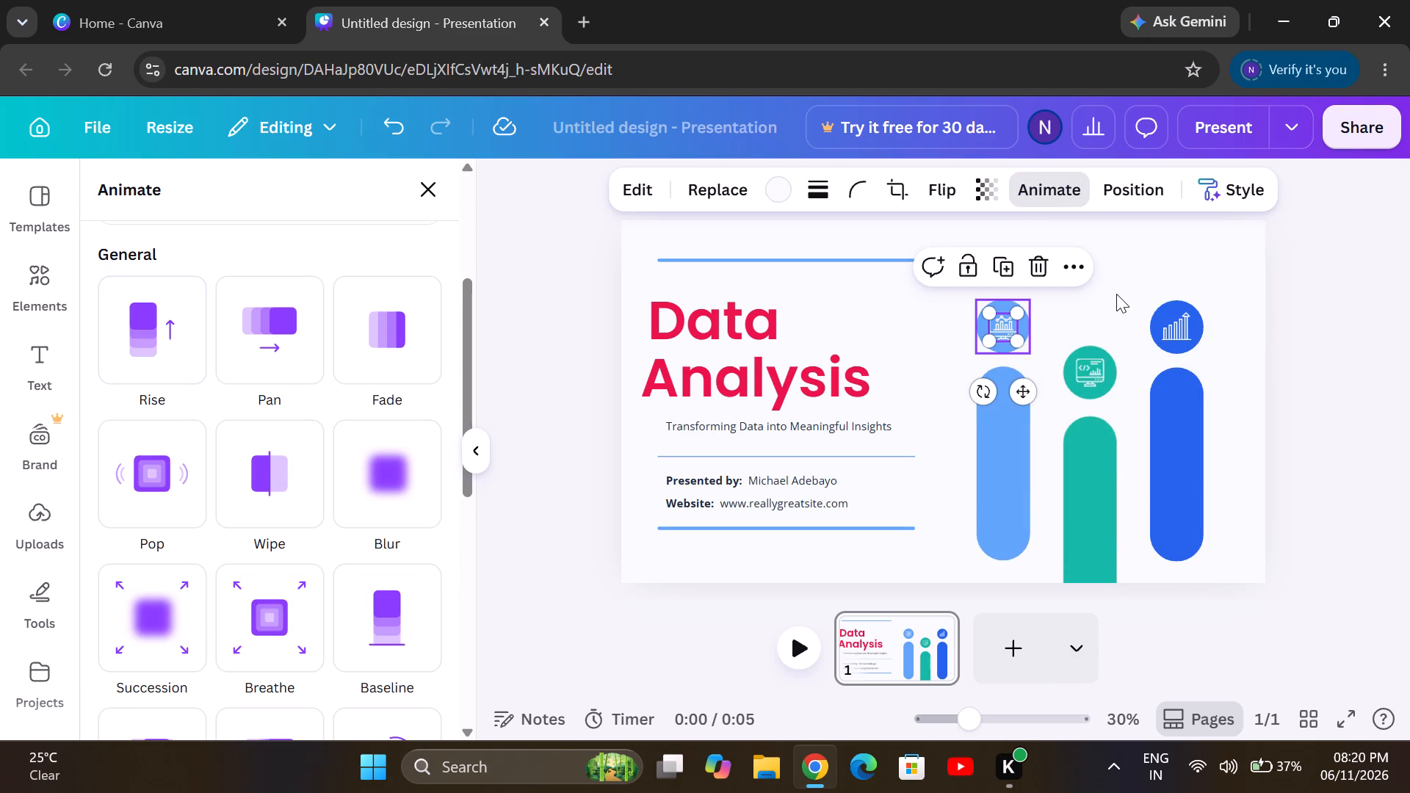
Replace the placeholder name beside "Presented by:" with the presenter's own name.
{"action": "left_click", "coordinate": [778, 478]}
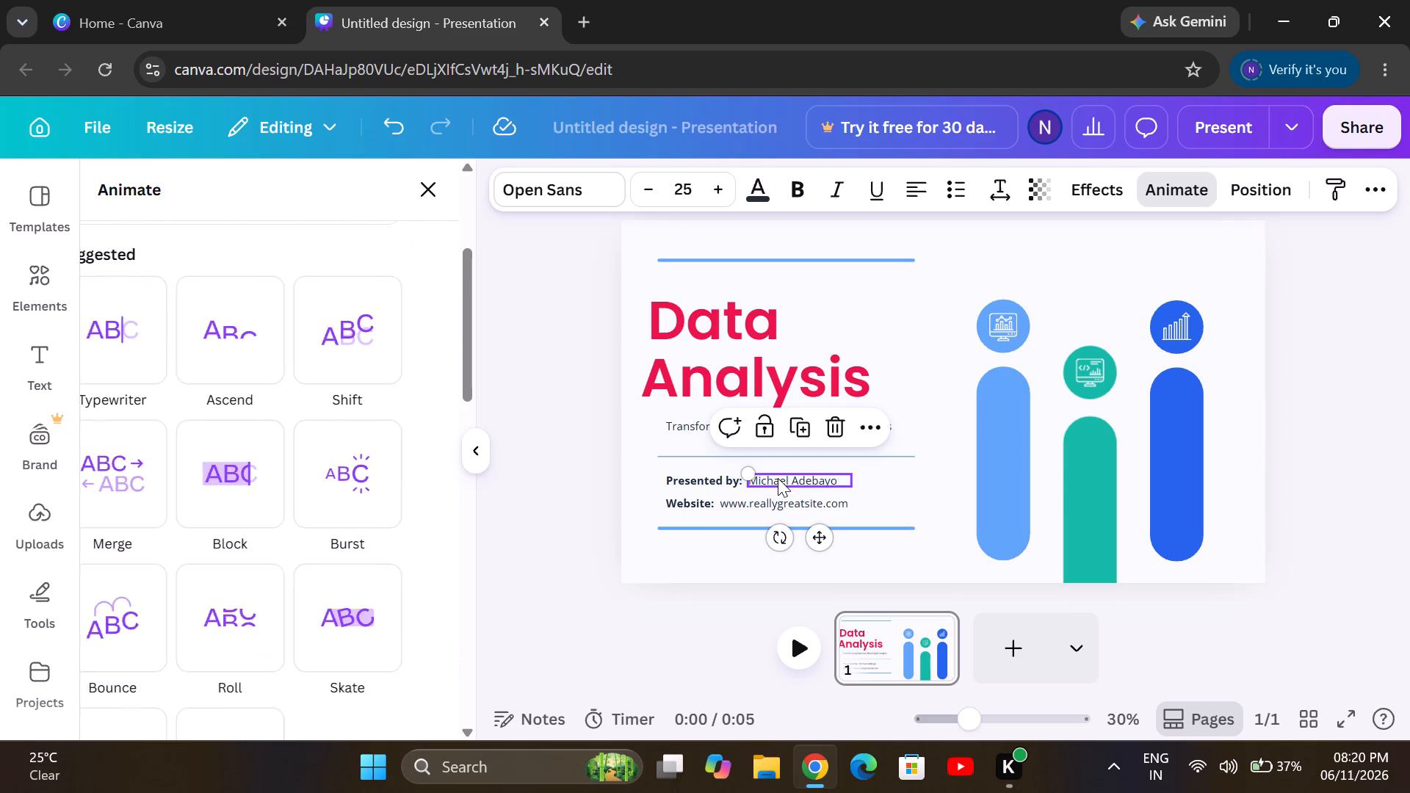
{"action": "double_click", "coordinate": [778, 478]}
{"action": "key", "text": "BackSpace"}
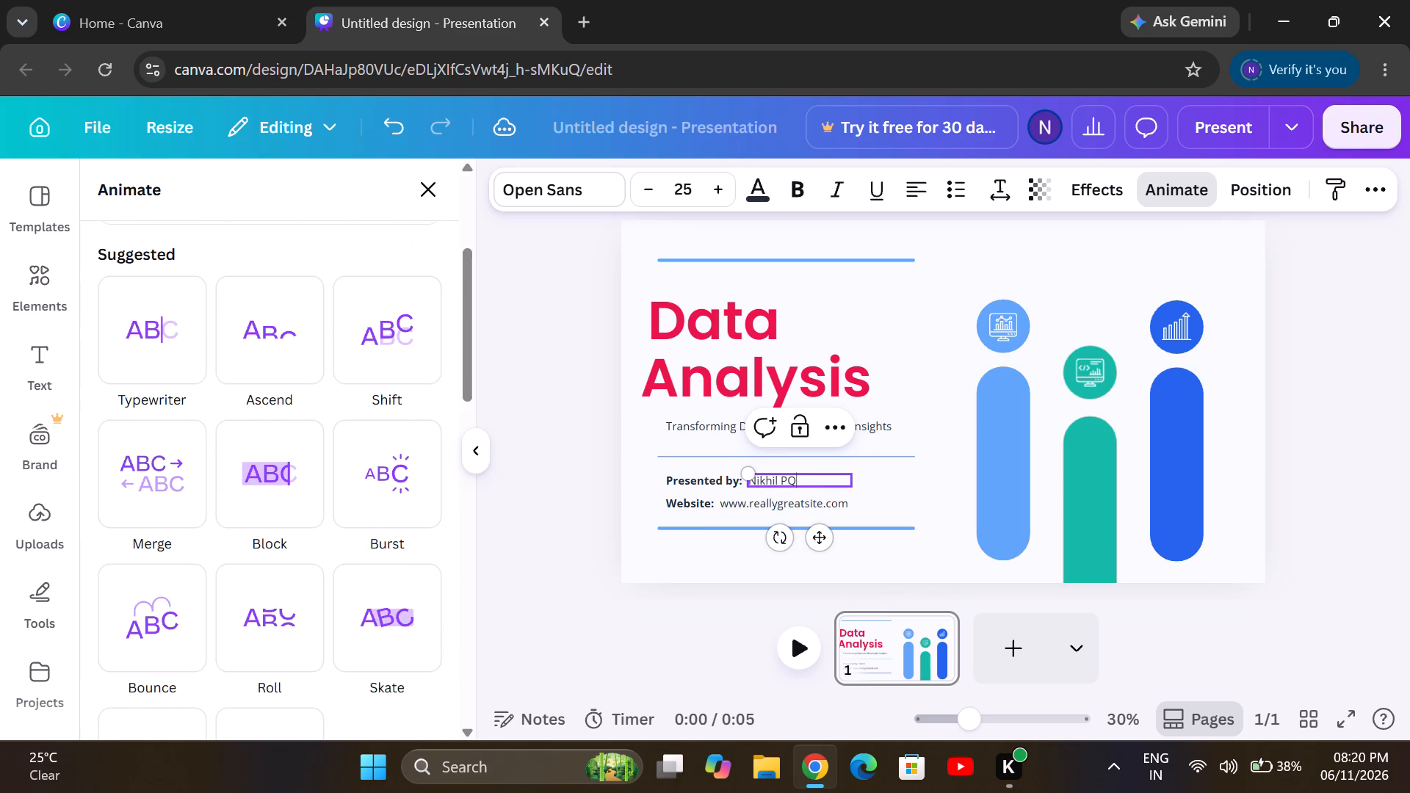
{"action": "key", "text": "BackSpace"}
{"action": "key", "text": "BackSpace"}
{"action": "key", "text": "a"}
{"action": "key", "text": "BackSpace"}
{"action": "type", "text": "awar"}
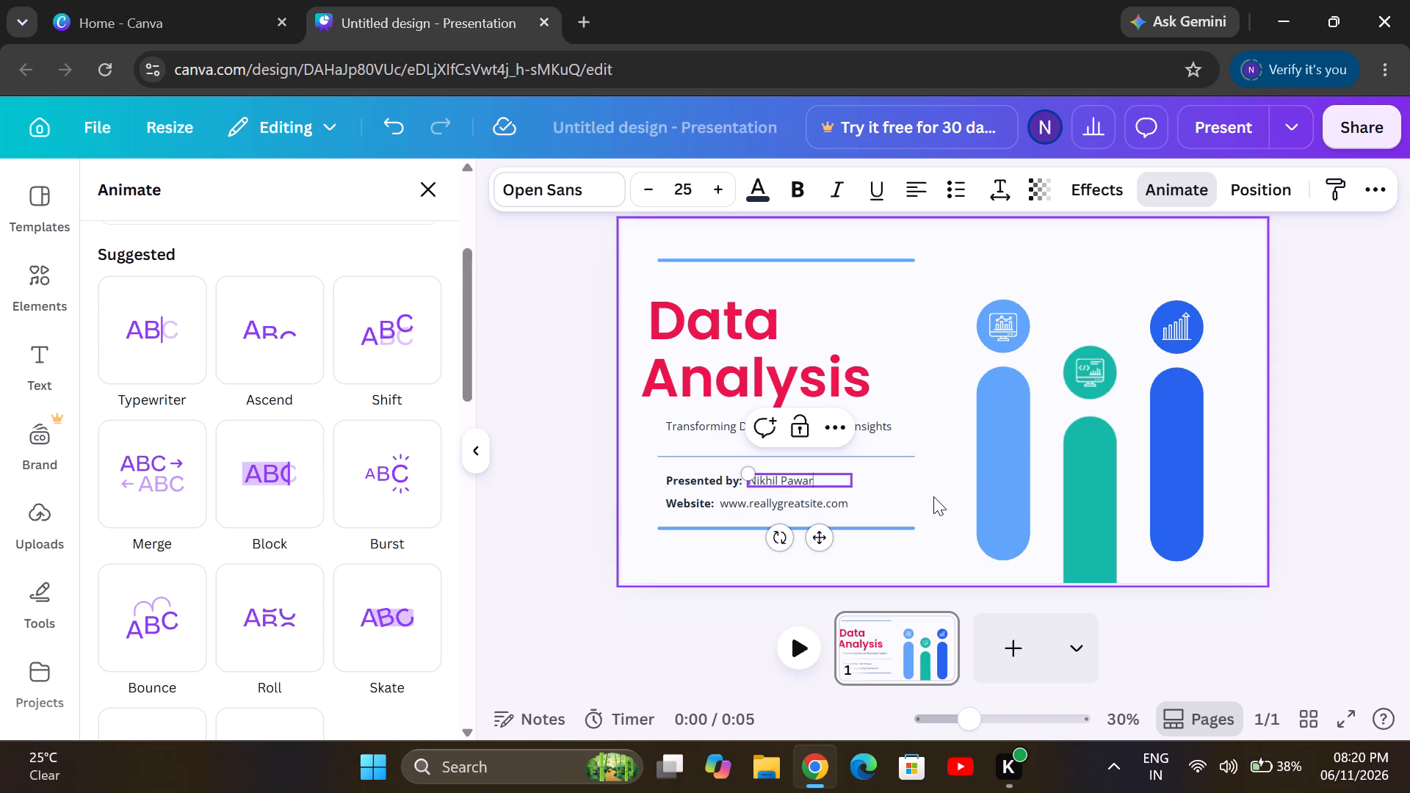
{"action": "left_click", "coordinate": [933, 496]}
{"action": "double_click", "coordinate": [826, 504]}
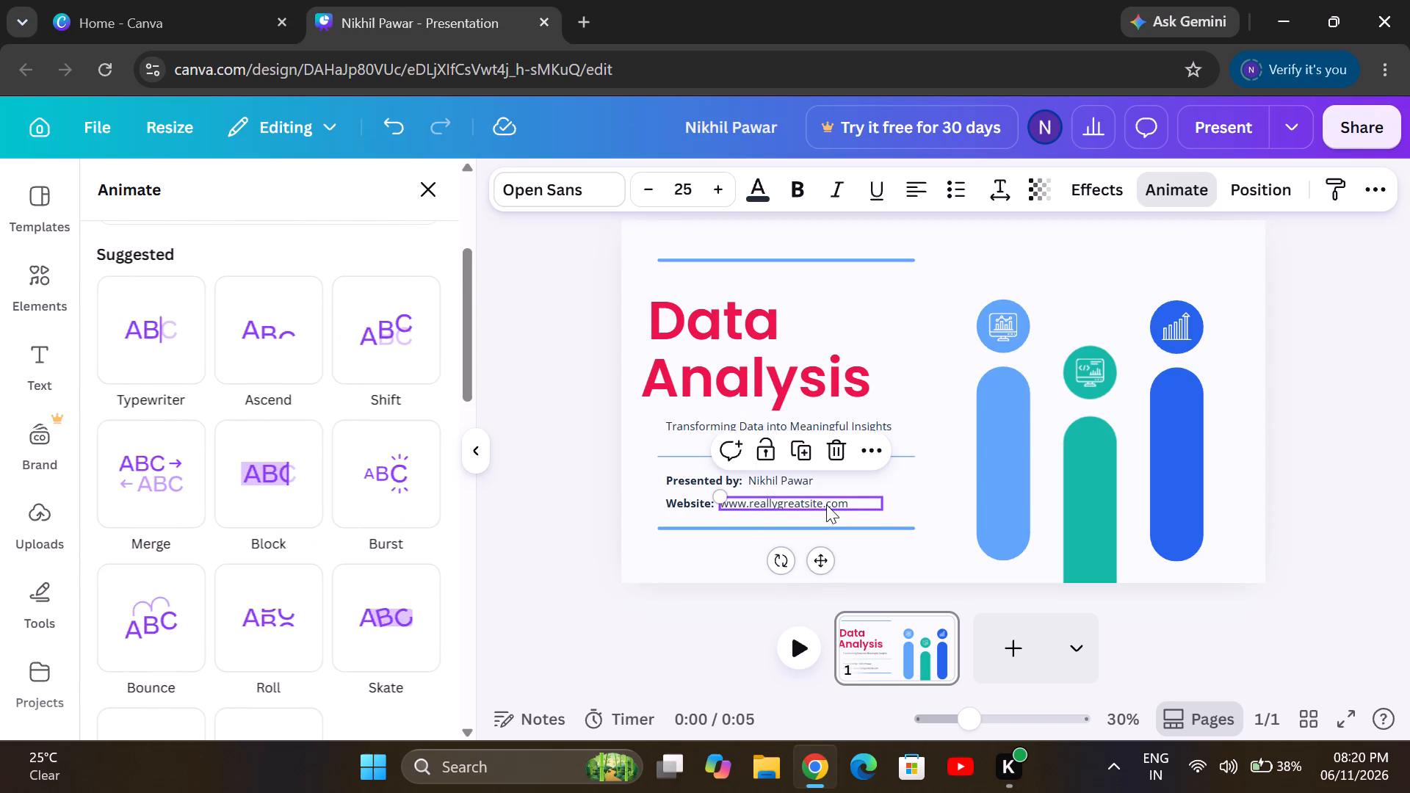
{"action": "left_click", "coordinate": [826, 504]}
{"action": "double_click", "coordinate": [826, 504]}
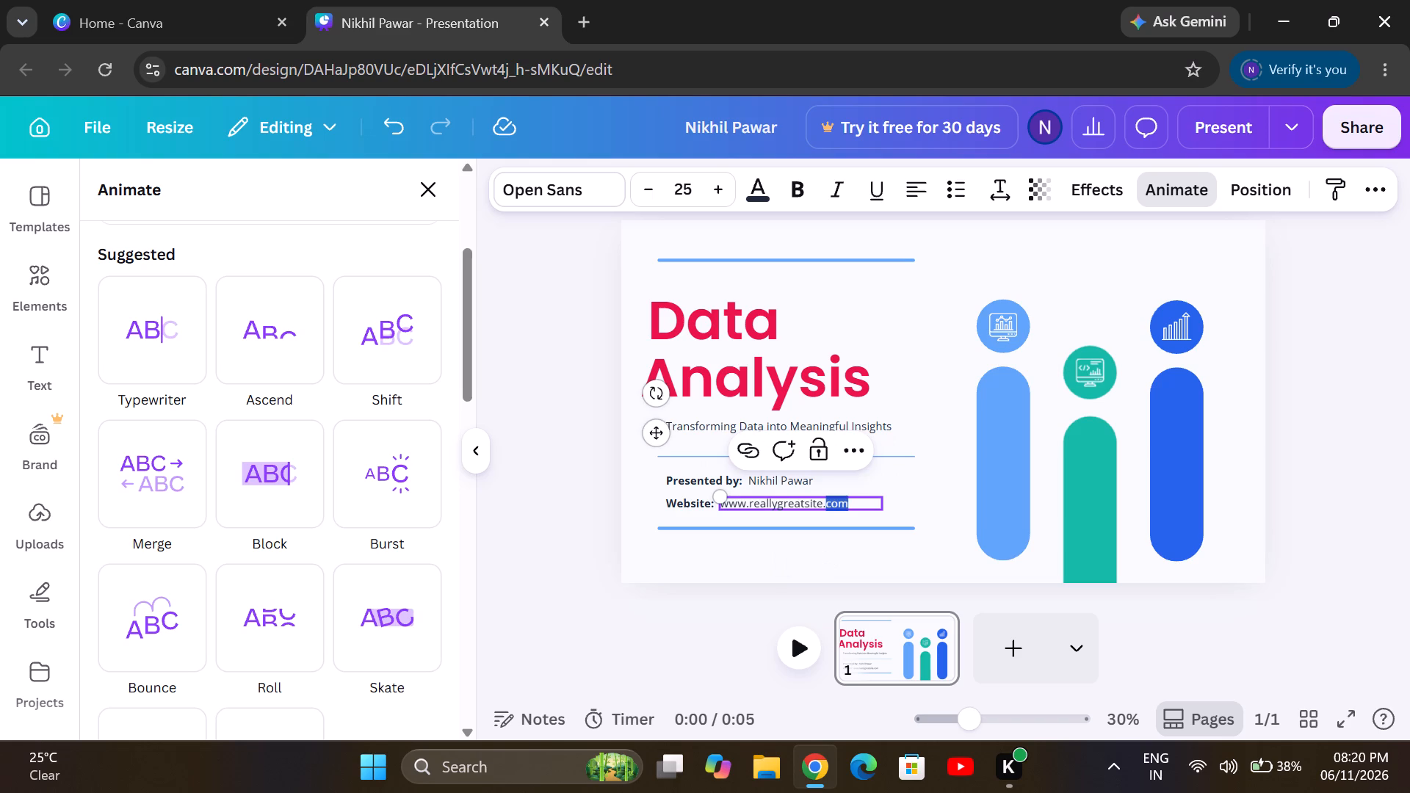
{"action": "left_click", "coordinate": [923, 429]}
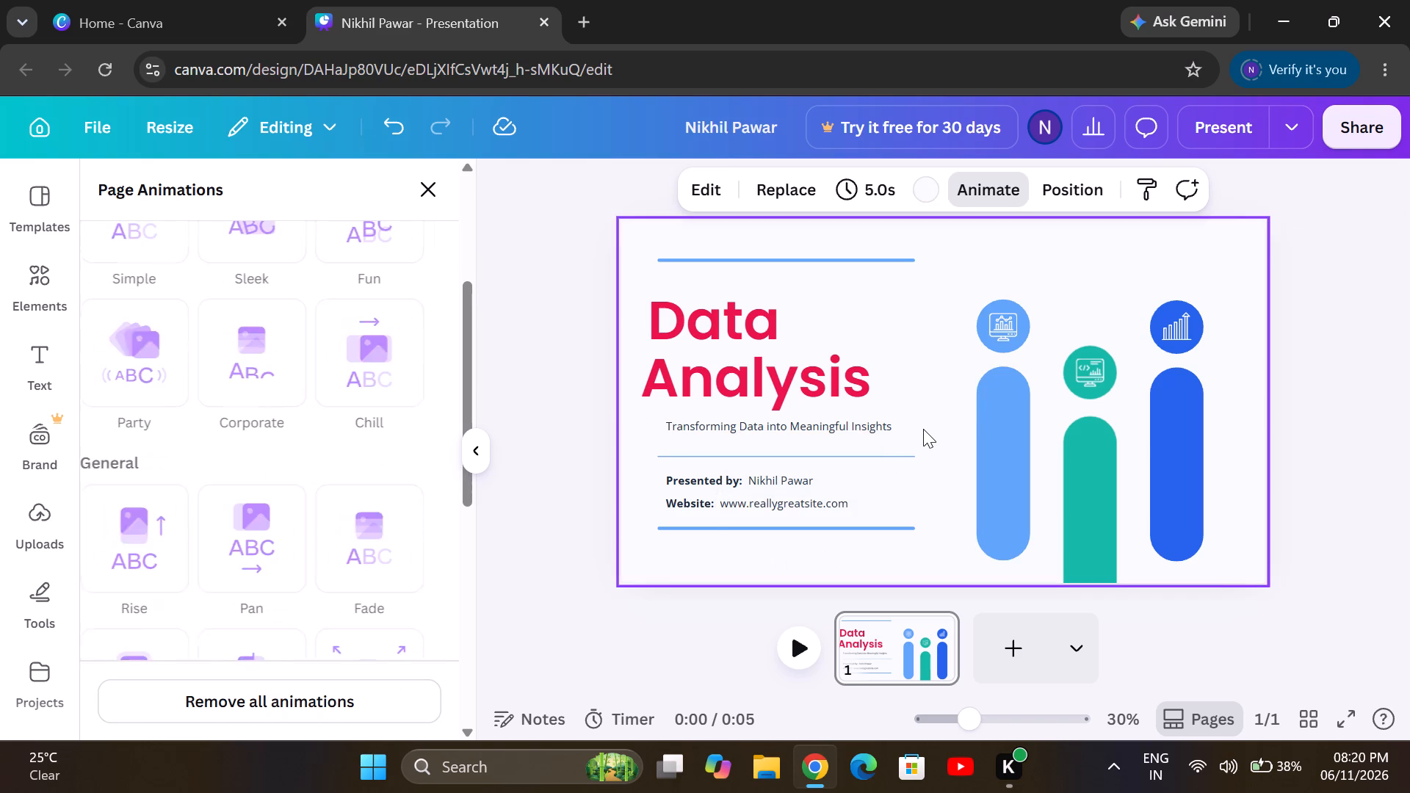
Add a second page and apply the template's Introduction layout to it.
{"action": "left_click", "coordinate": [1001, 646]}
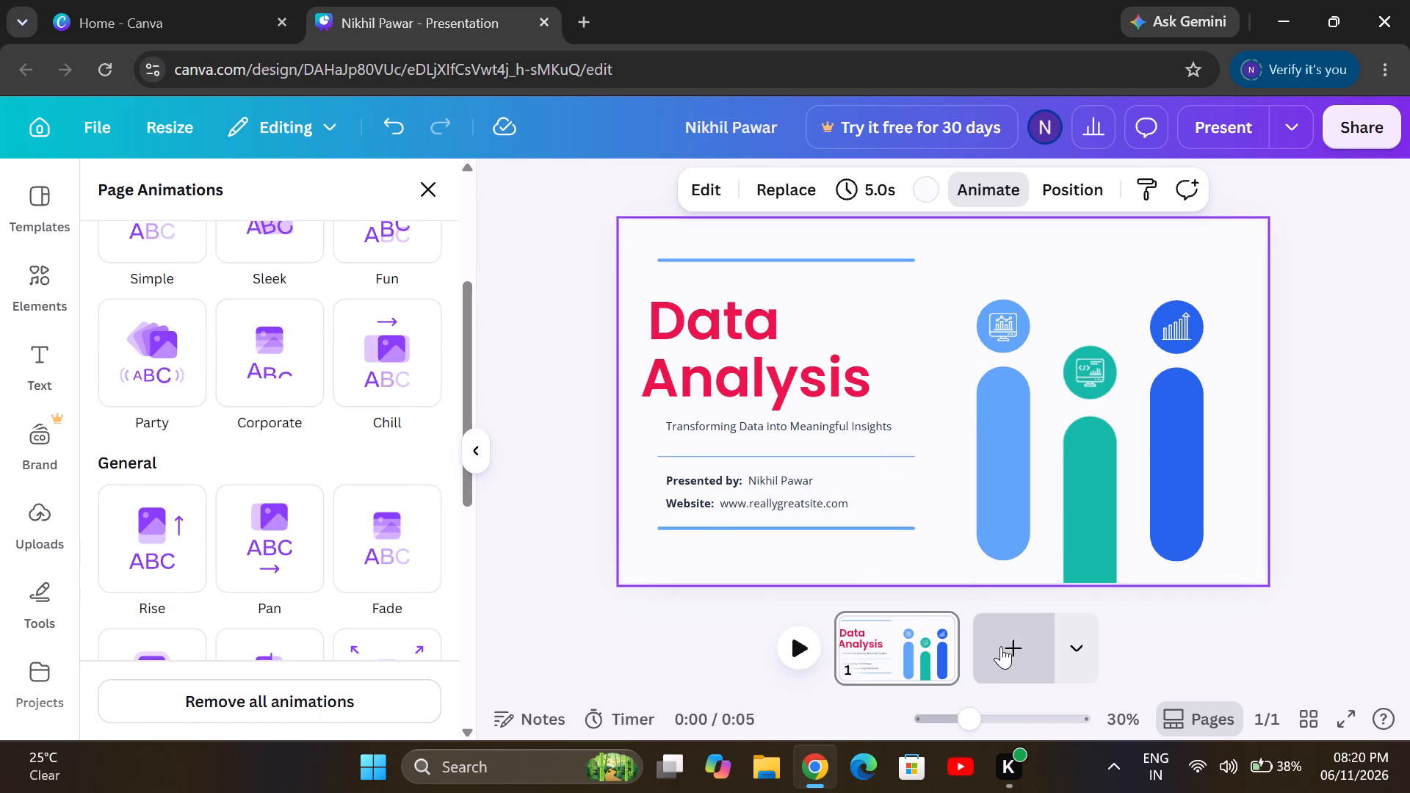
{"action": "left_click", "coordinate": [341, 493]}
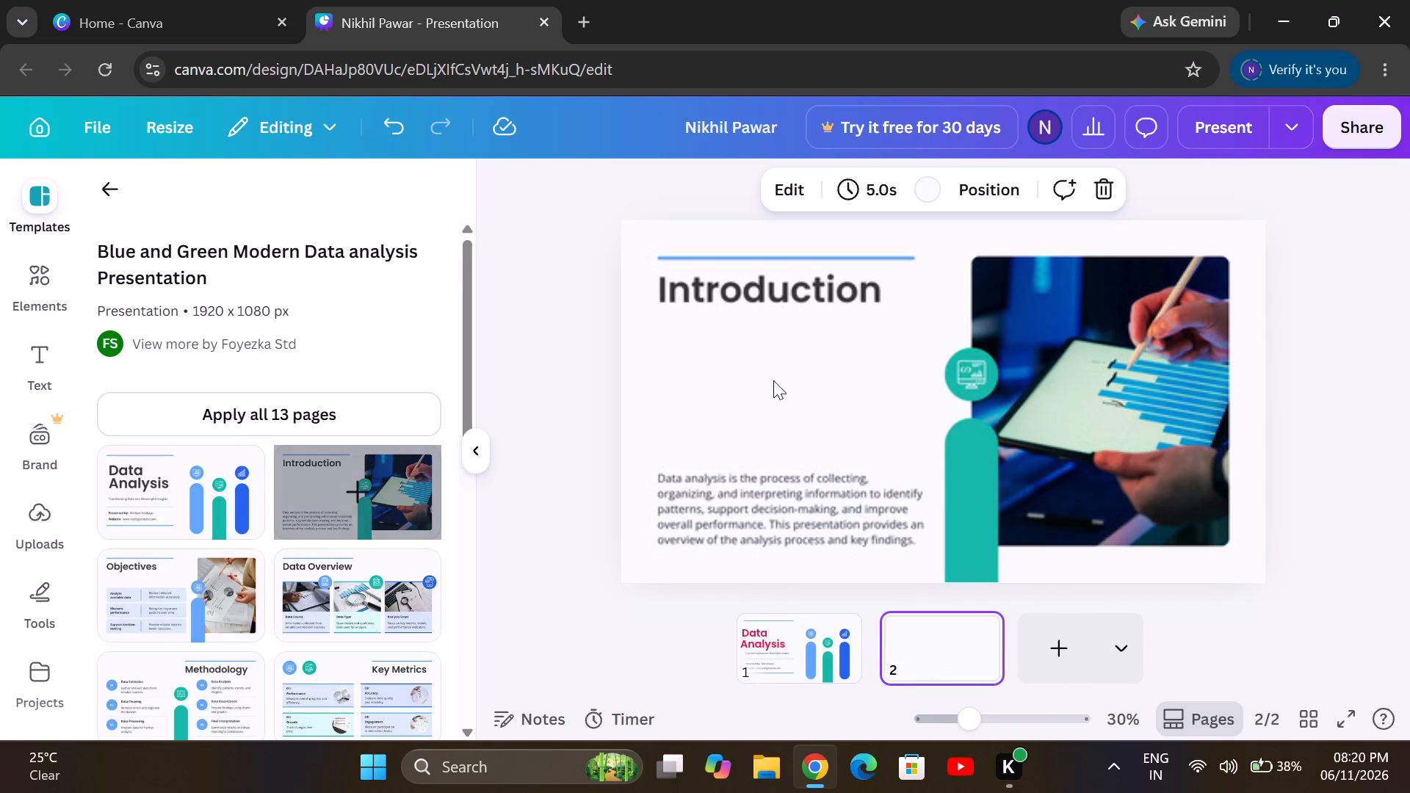
{"action": "double_click", "coordinate": [826, 518]}
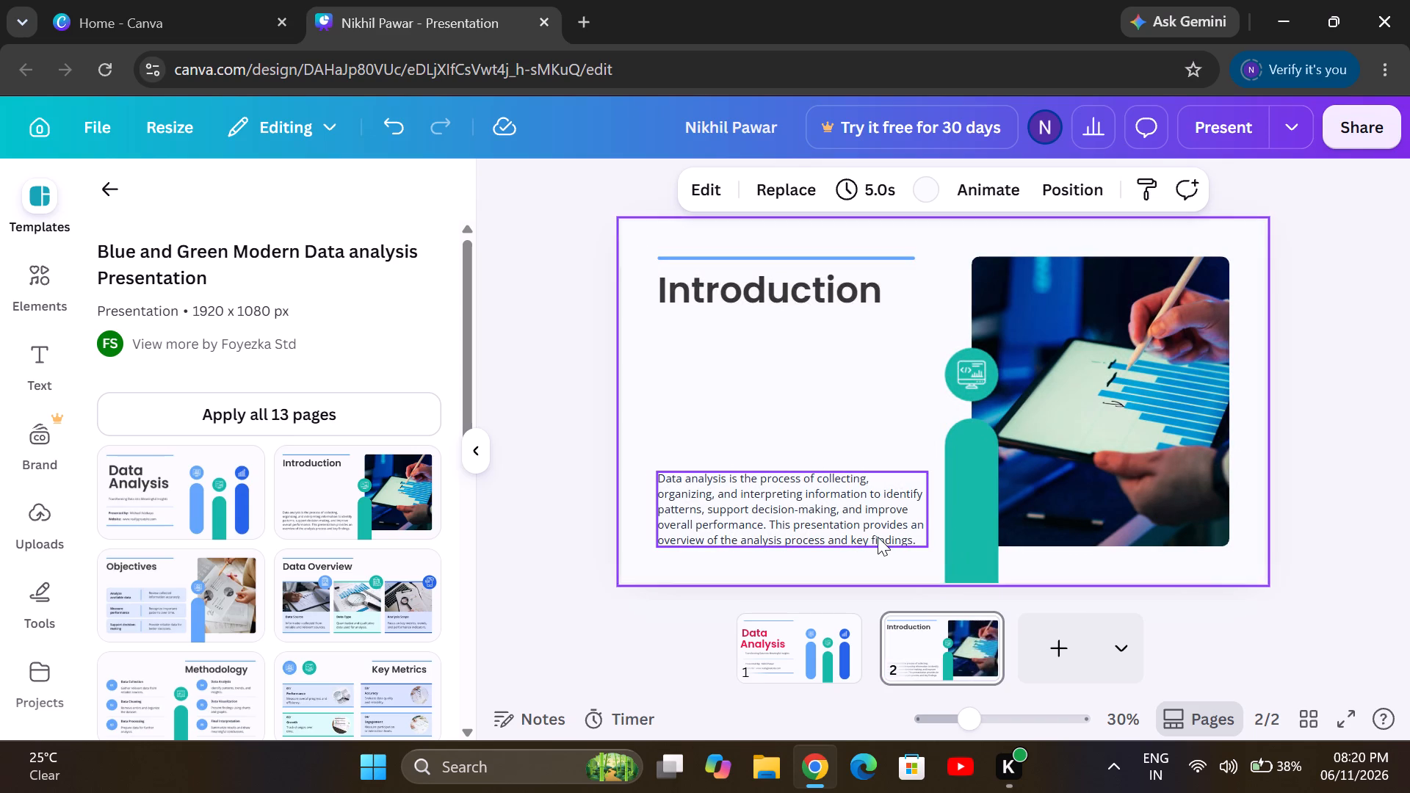
Move the body paragraph up beneath the Introduction heading and narrow its text box so the text wraps onto more lines.
{"action": "left_click_drag", "start_coordinate": [878, 537], "coordinate": [878, 389]}
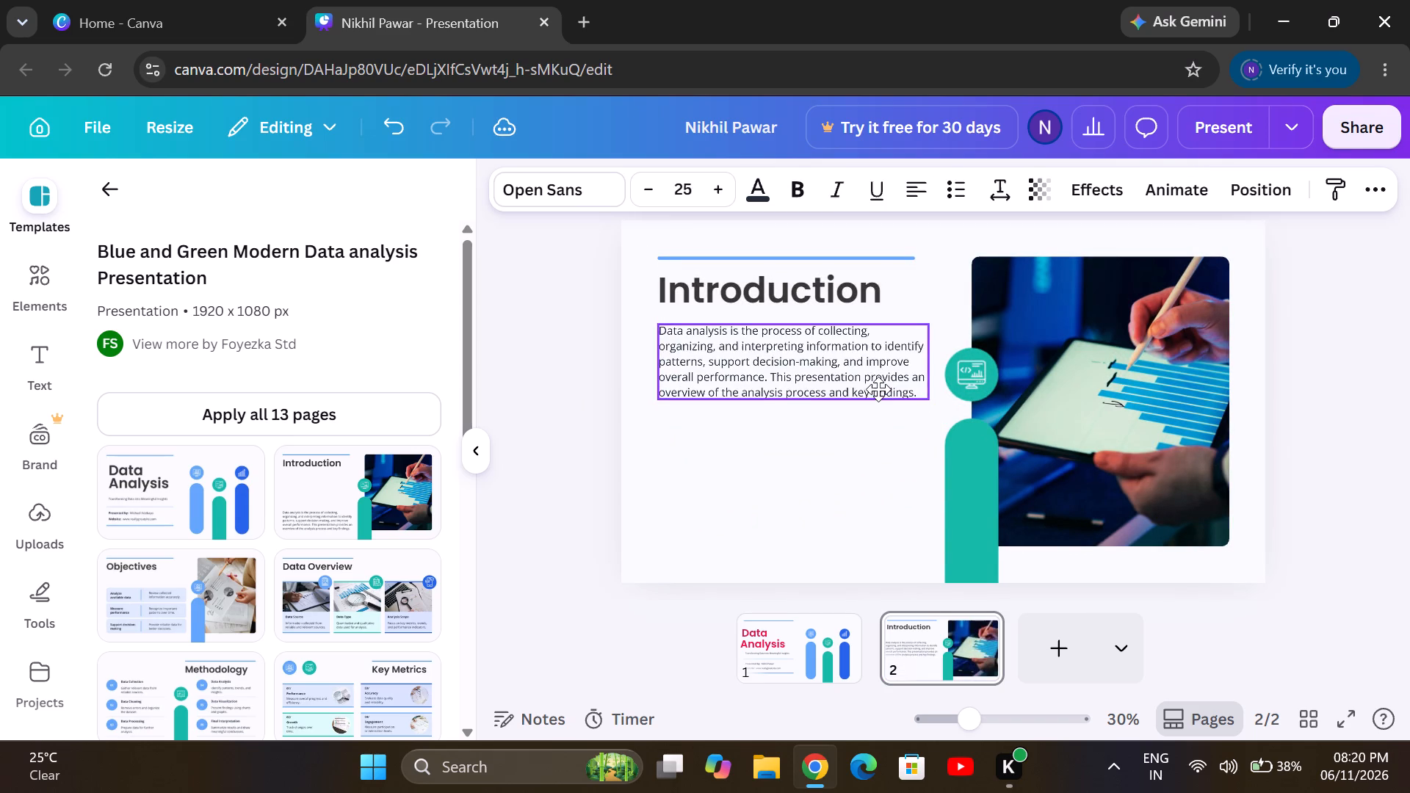
{"action": "left_click_drag", "start_coordinate": [878, 389], "coordinate": [875, 392]}
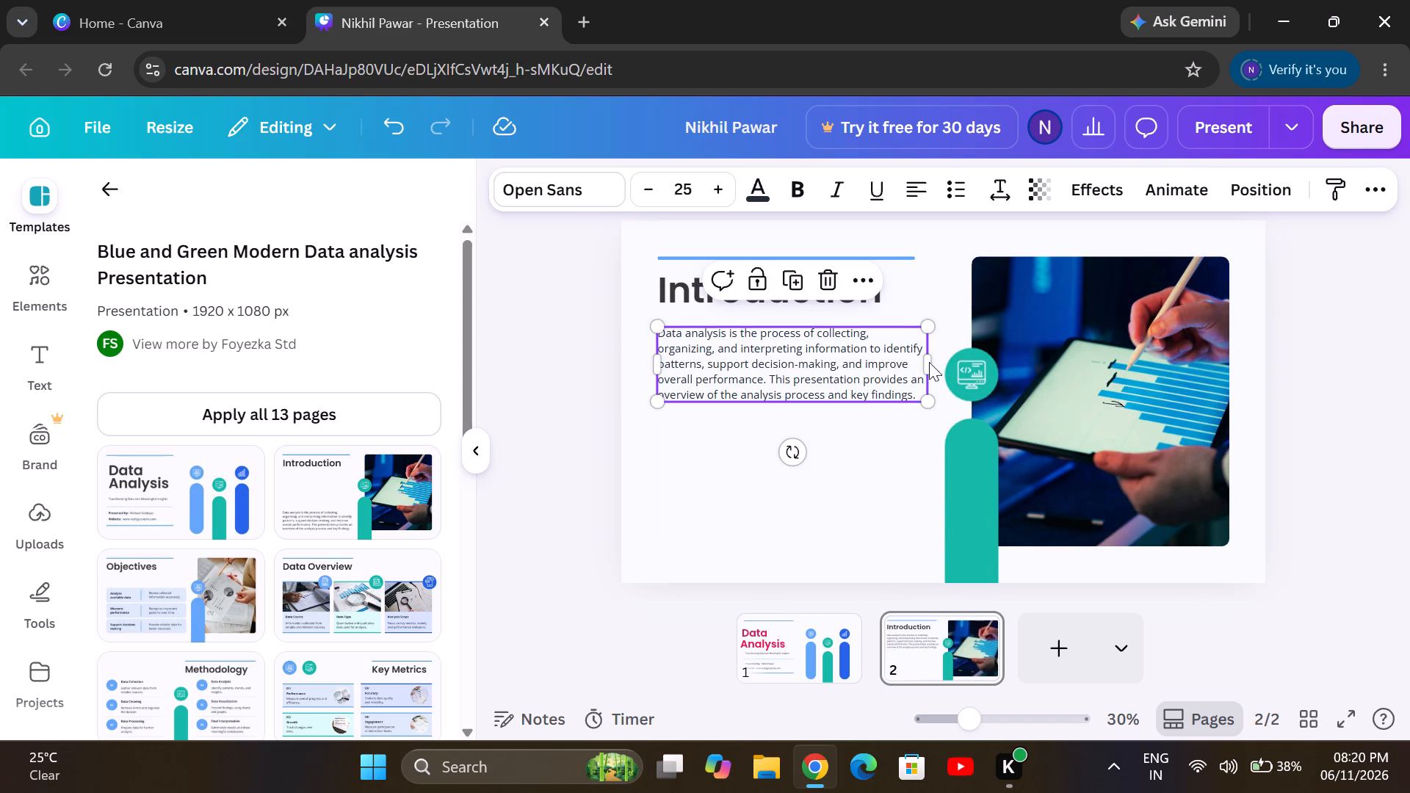
{"action": "left_click_drag", "start_coordinate": [929, 361], "coordinate": [864, 401]}
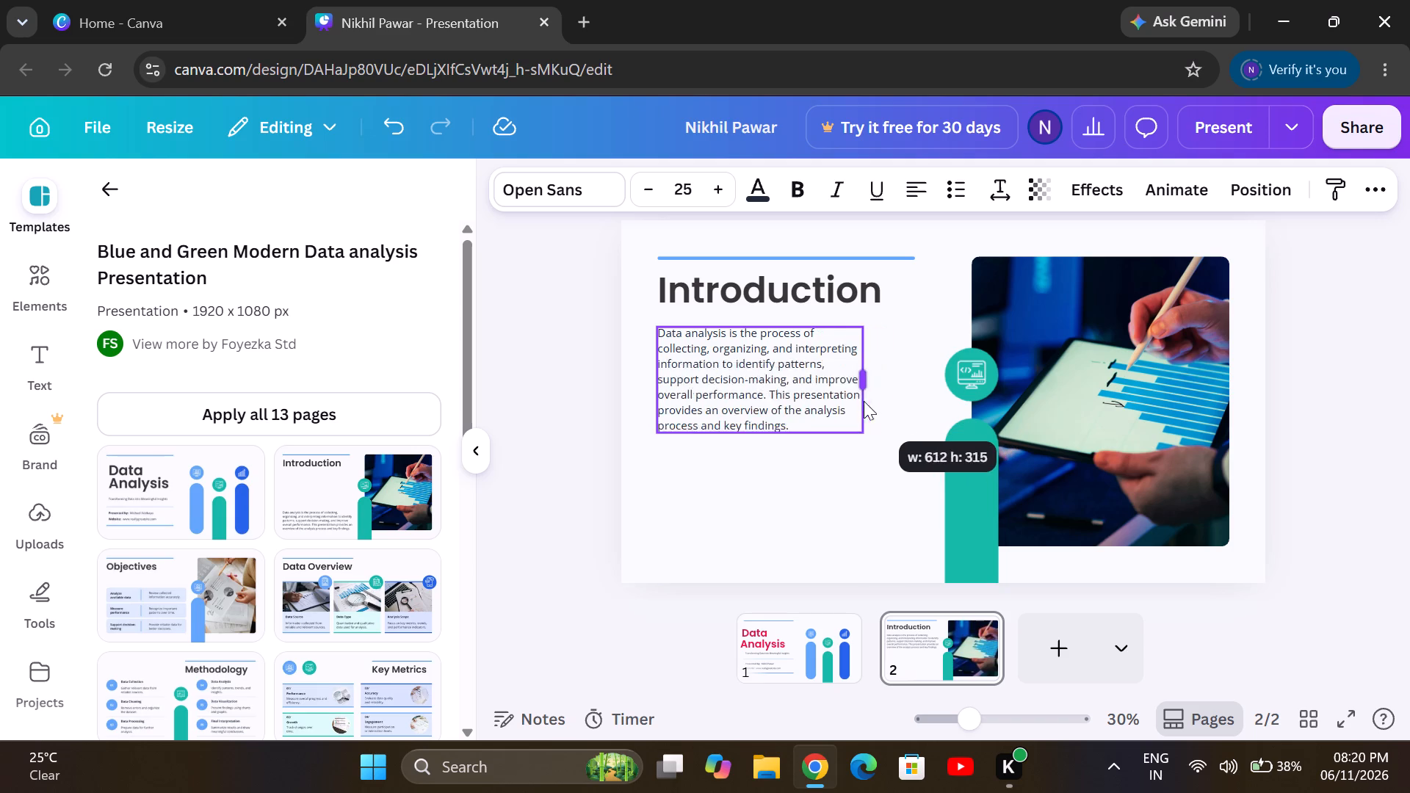
{"action": "left_click_drag", "start_coordinate": [864, 401], "coordinate": [817, 454]}
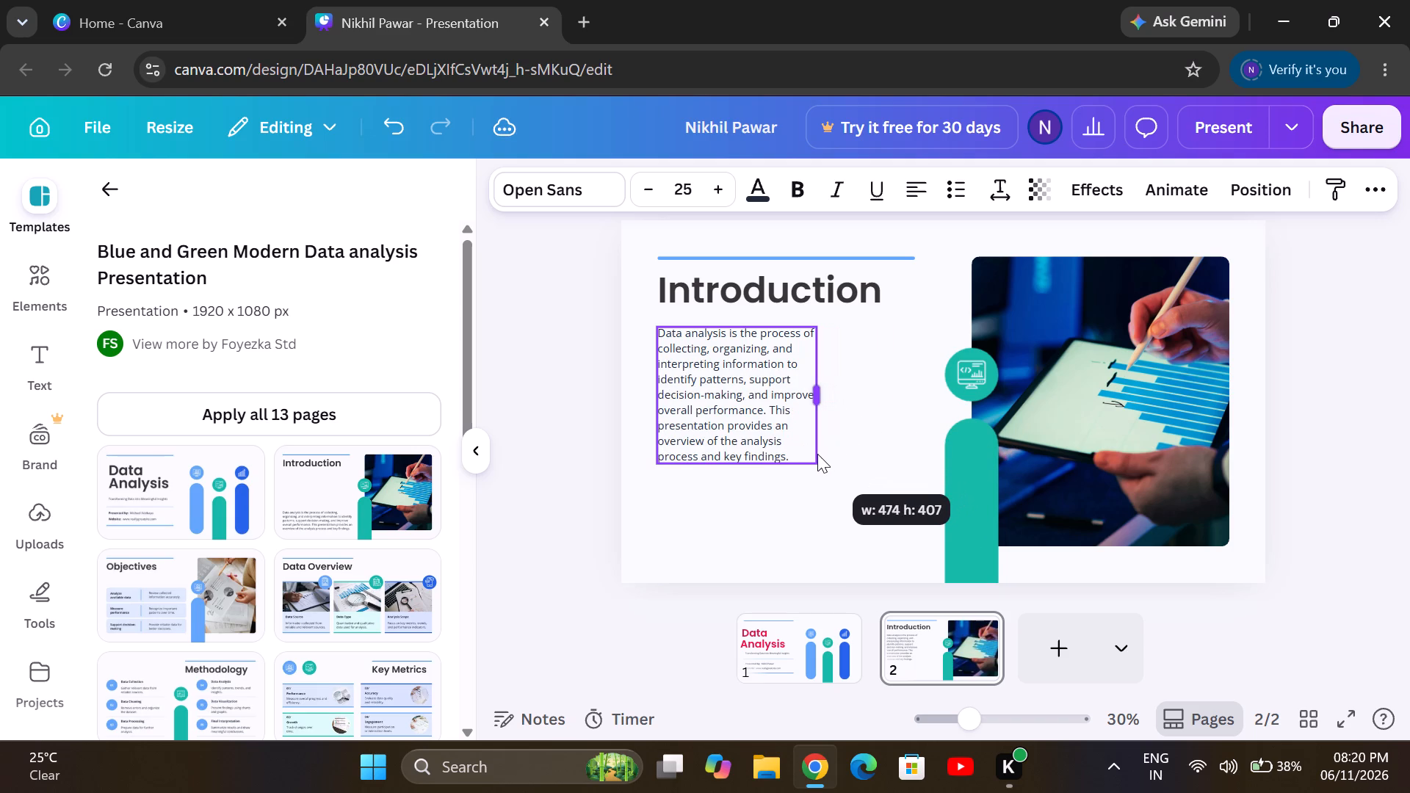
{"action": "left_click_drag", "start_coordinate": [817, 454], "coordinate": [839, 462]}
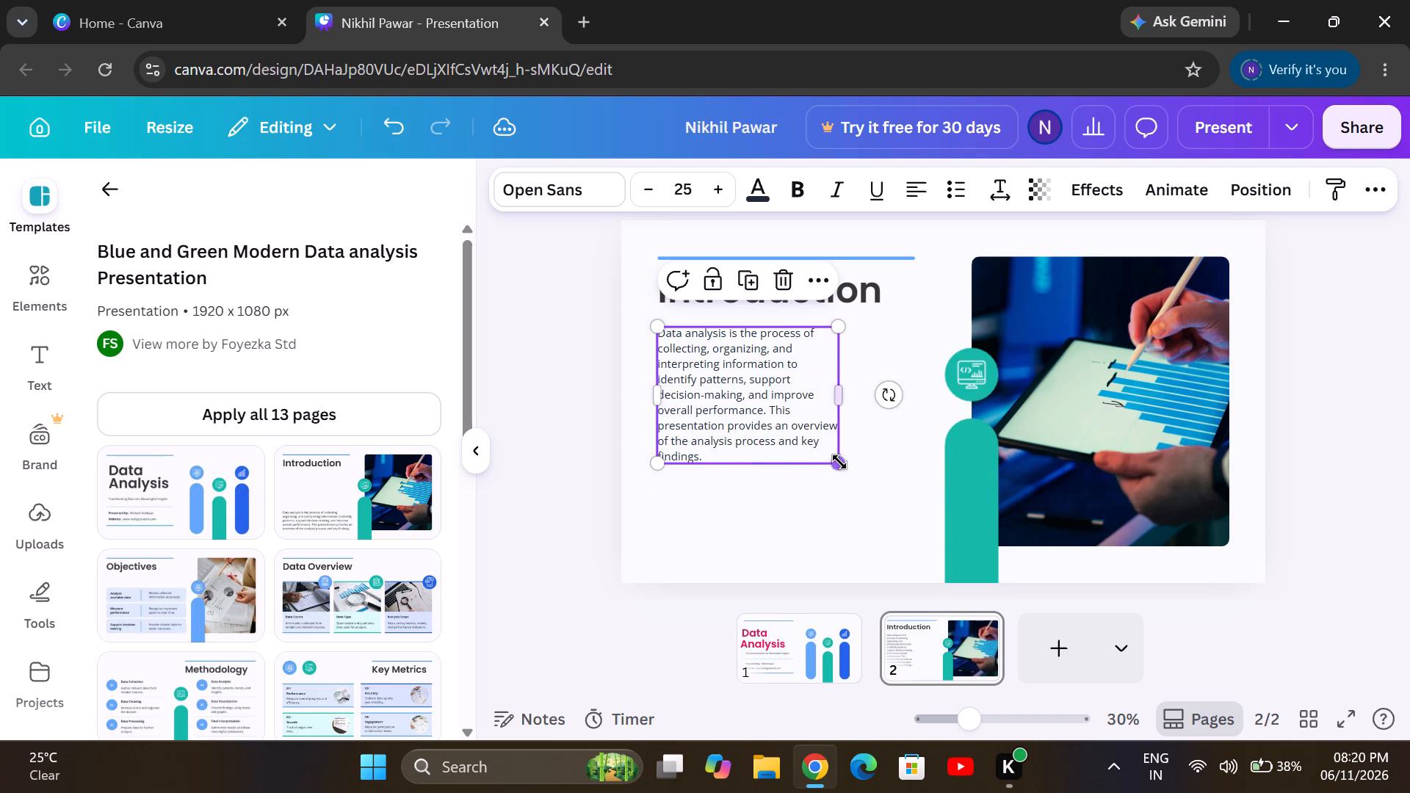
Shift the paragraph slightly lower and inward beneath the heading, and resize its text box to a width of about 520.
{"action": "left_click_drag", "start_coordinate": [792, 433], "coordinate": [795, 462]}
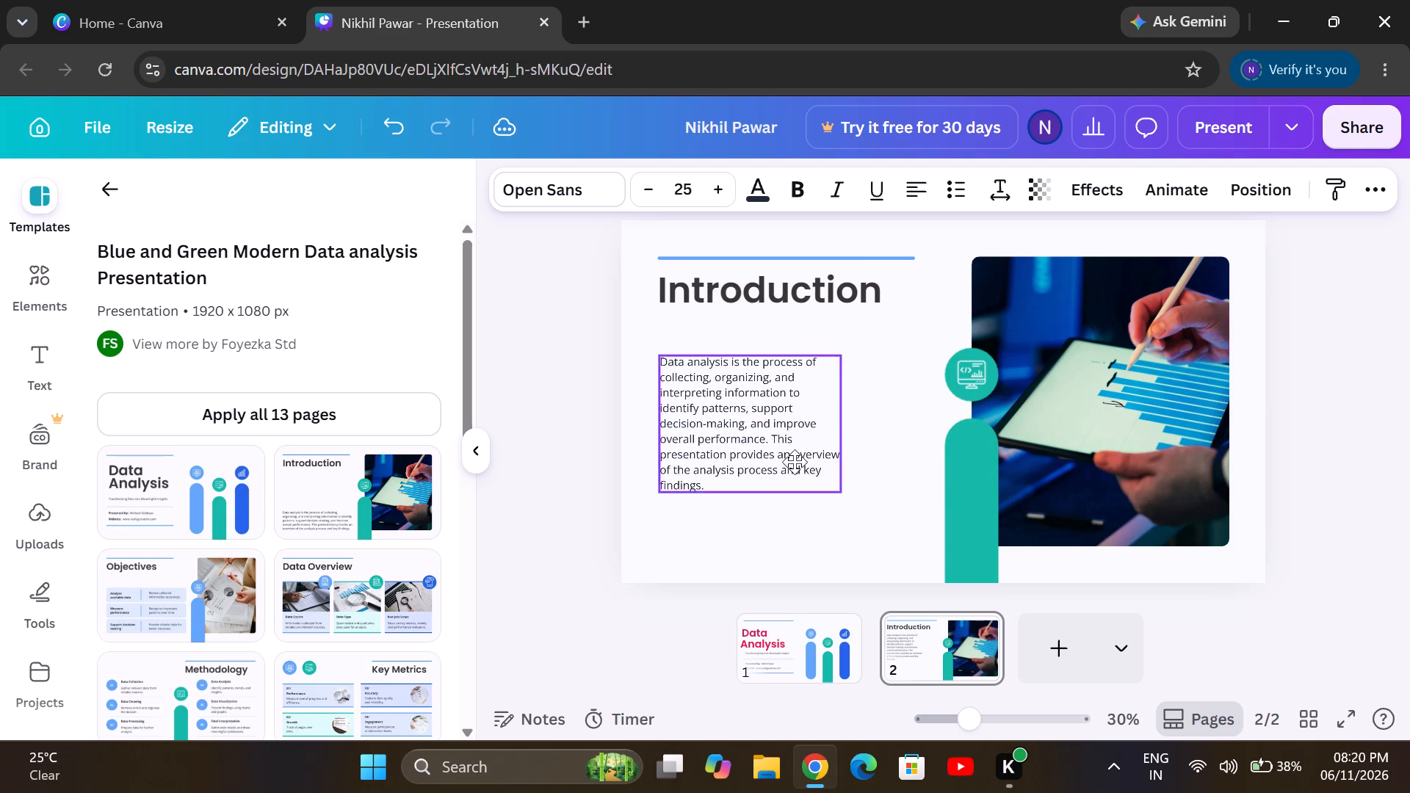
{"action": "left_click_drag", "start_coordinate": [795, 462], "coordinate": [805, 464]}
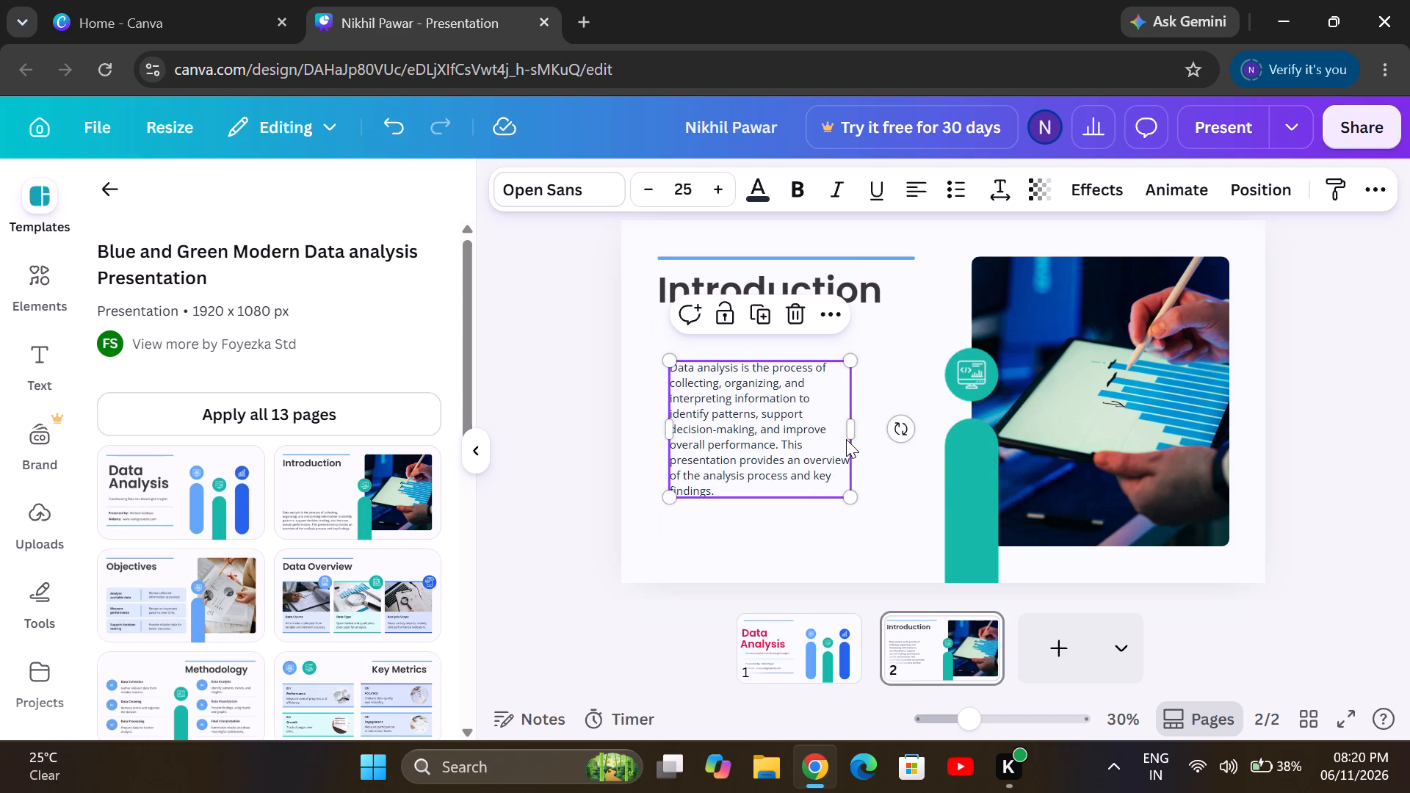
{"action": "left_click_drag", "start_coordinate": [853, 433], "coordinate": [864, 432]}
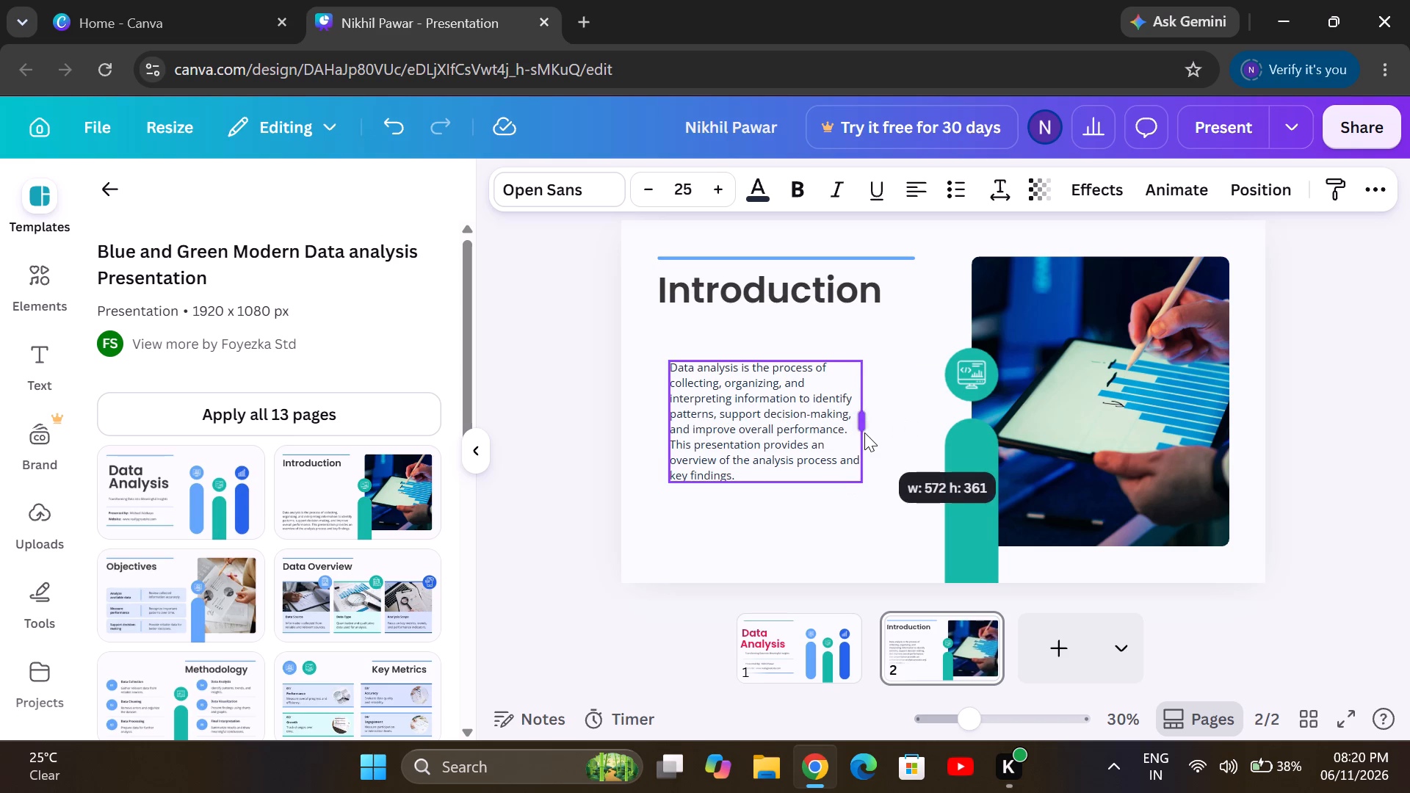
{"action": "left_click_drag", "start_coordinate": [864, 432], "coordinate": [848, 441]}
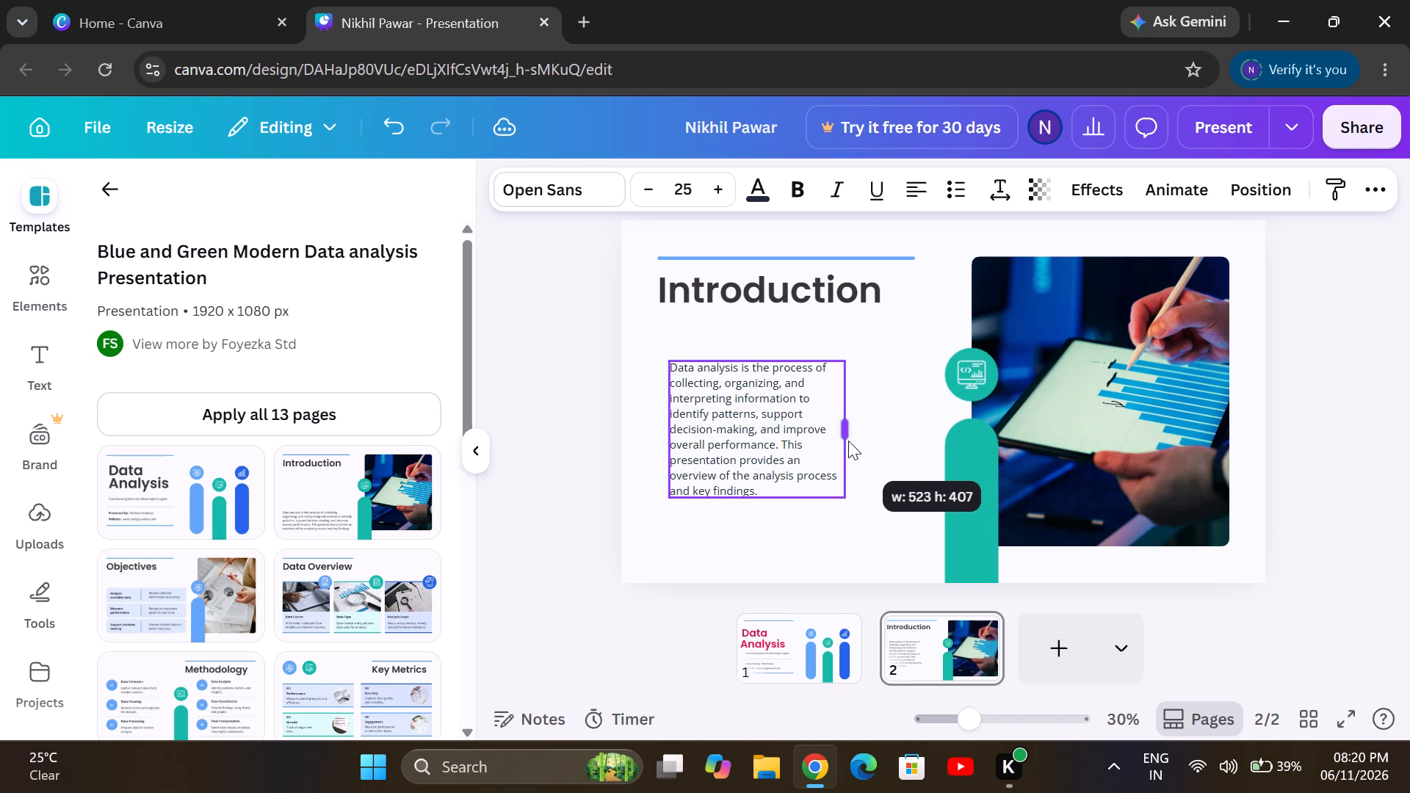
{"action": "left_click_drag", "start_coordinate": [848, 441], "coordinate": [852, 441]}
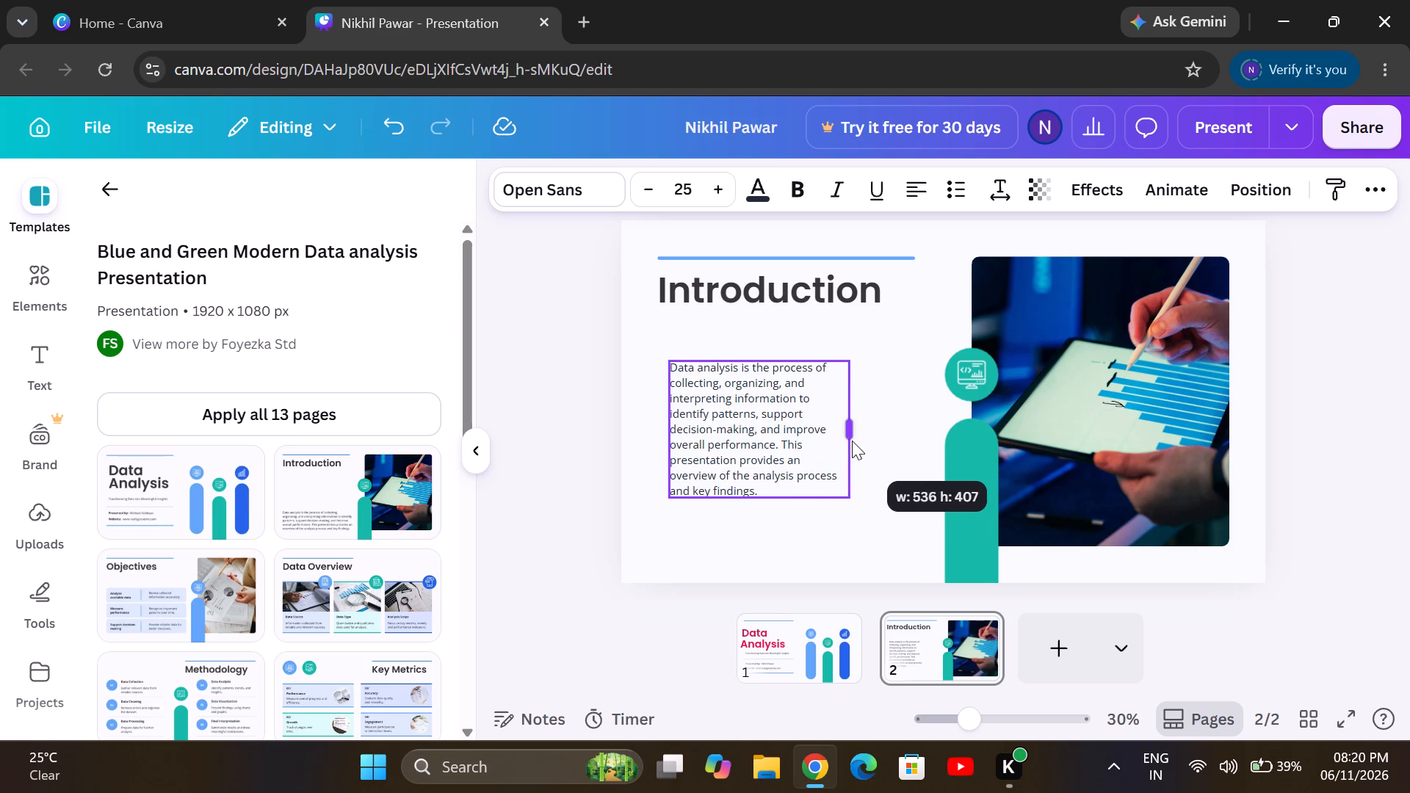
{"action": "left_click_drag", "start_coordinate": [852, 441], "coordinate": [847, 449]}
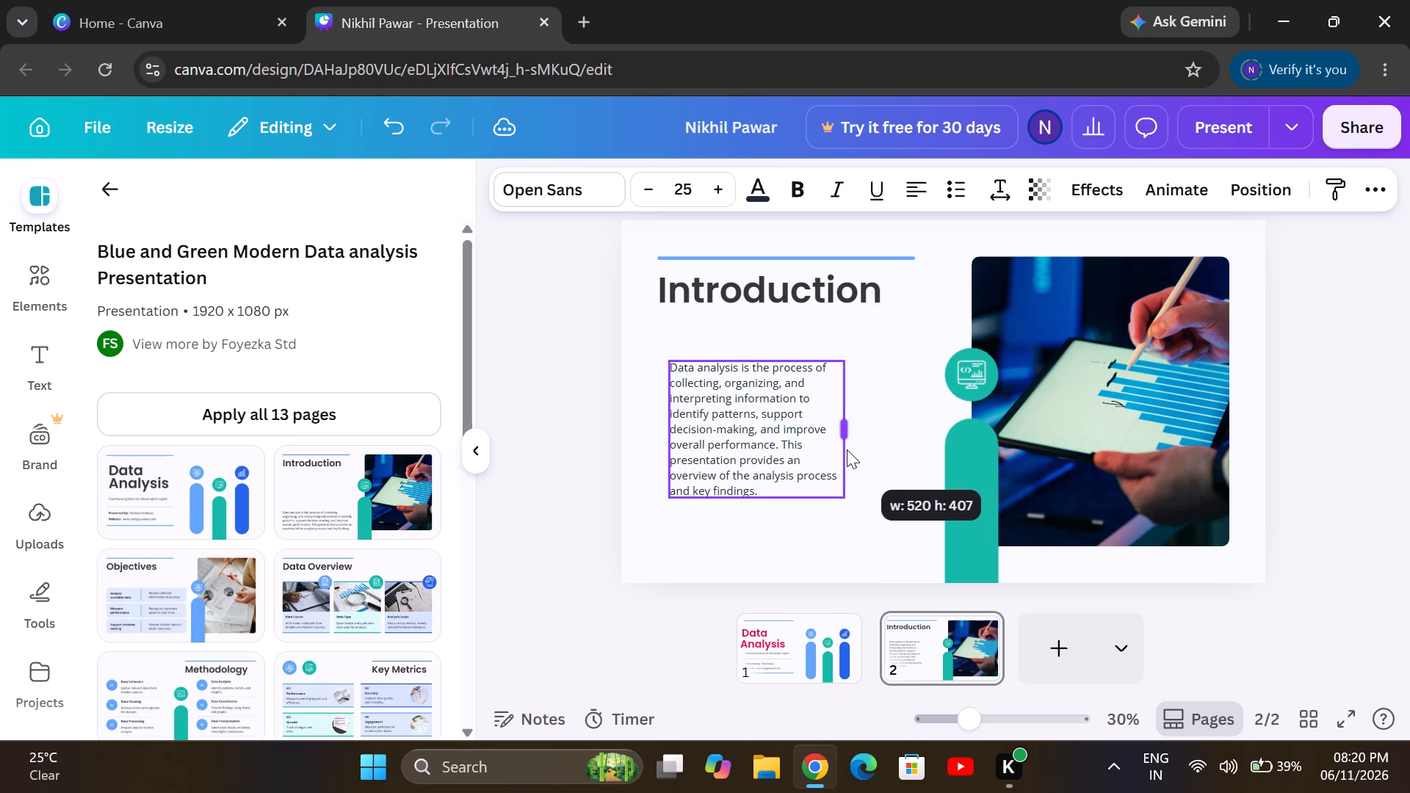
{"action": "left_click_drag", "start_coordinate": [847, 449], "coordinate": [847, 449]}
{"action": "left_click_drag", "start_coordinate": [777, 446], "coordinate": [785, 437]}
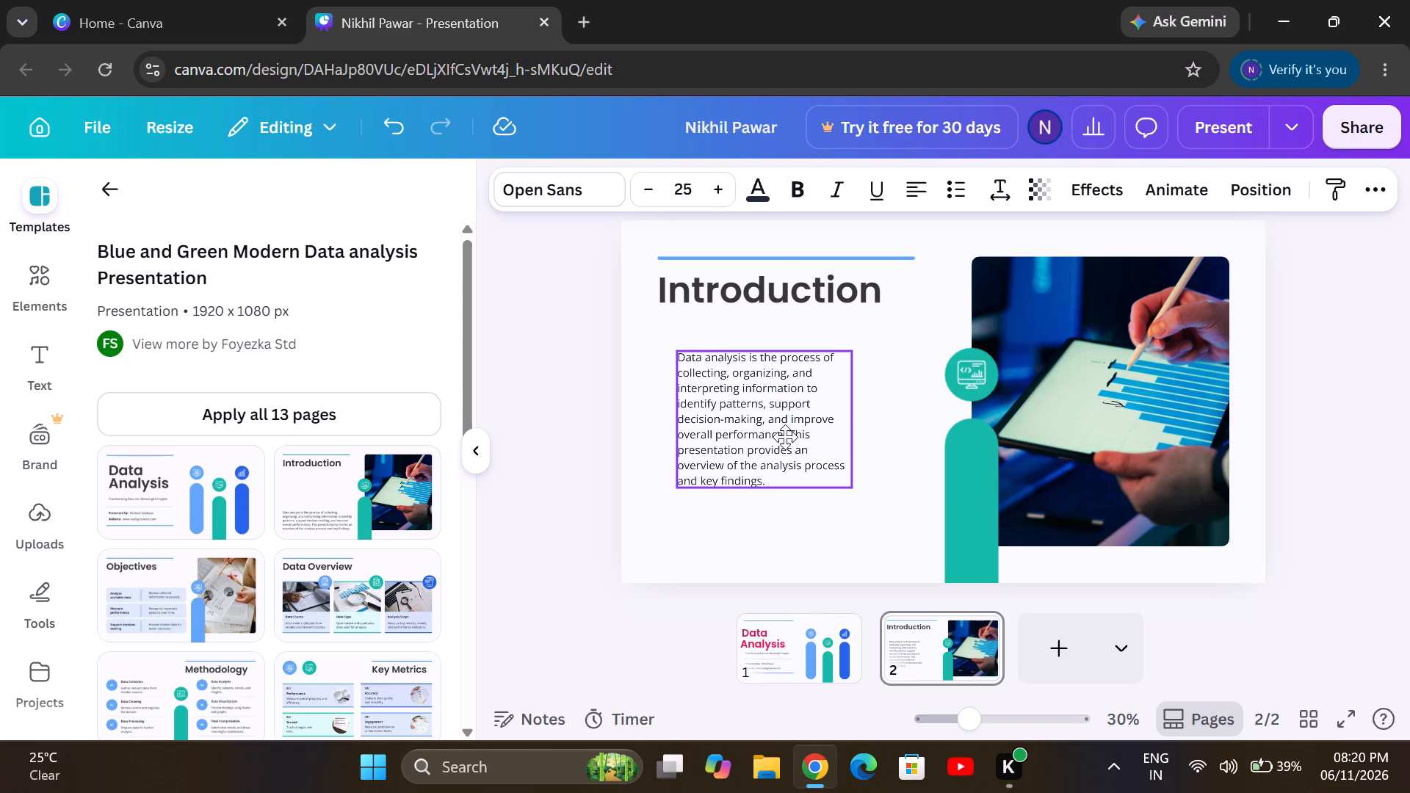
{"action": "left_click_drag", "start_coordinate": [785, 437], "coordinate": [787, 431]}
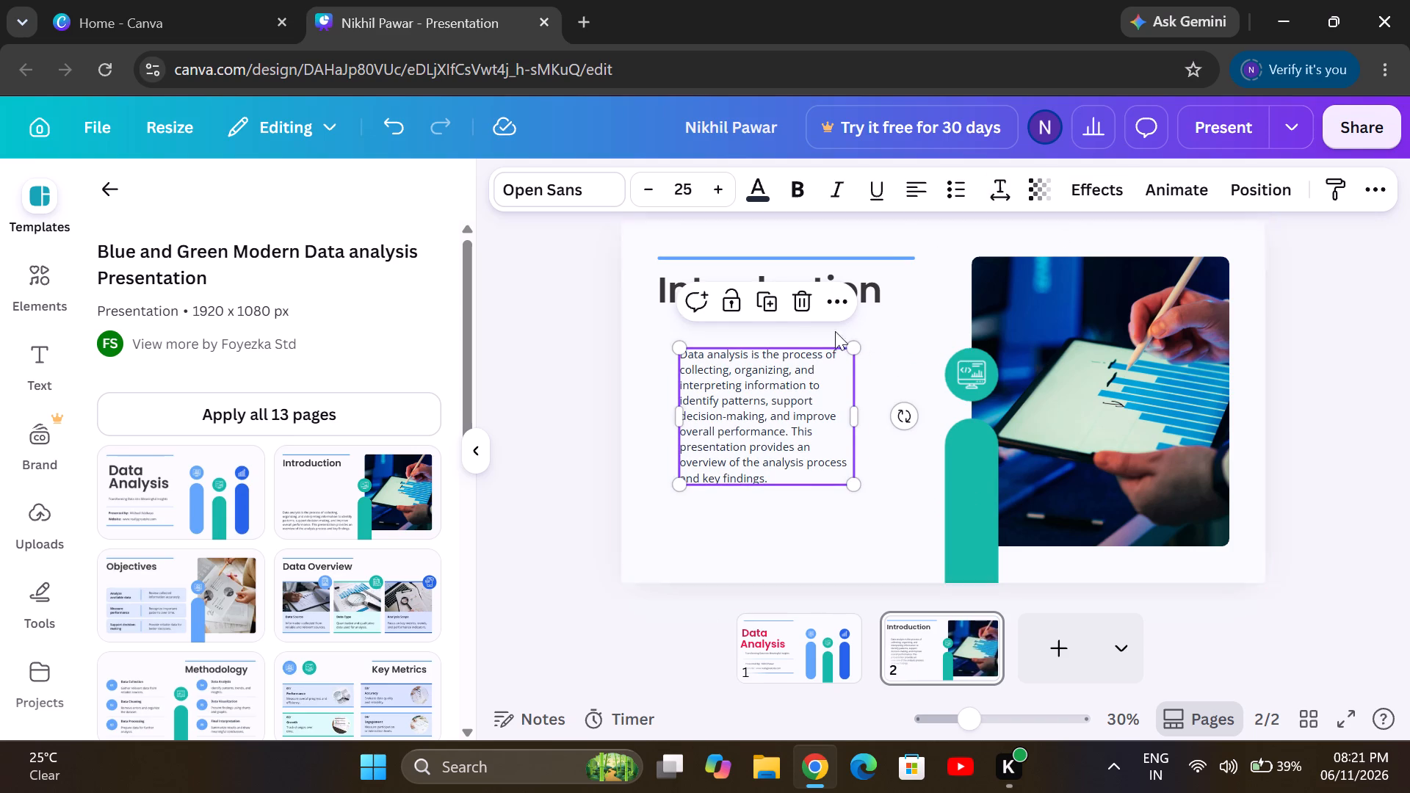
Increase the introduction paragraph's font size to 28.
{"action": "left_click", "coordinate": [733, 185]}
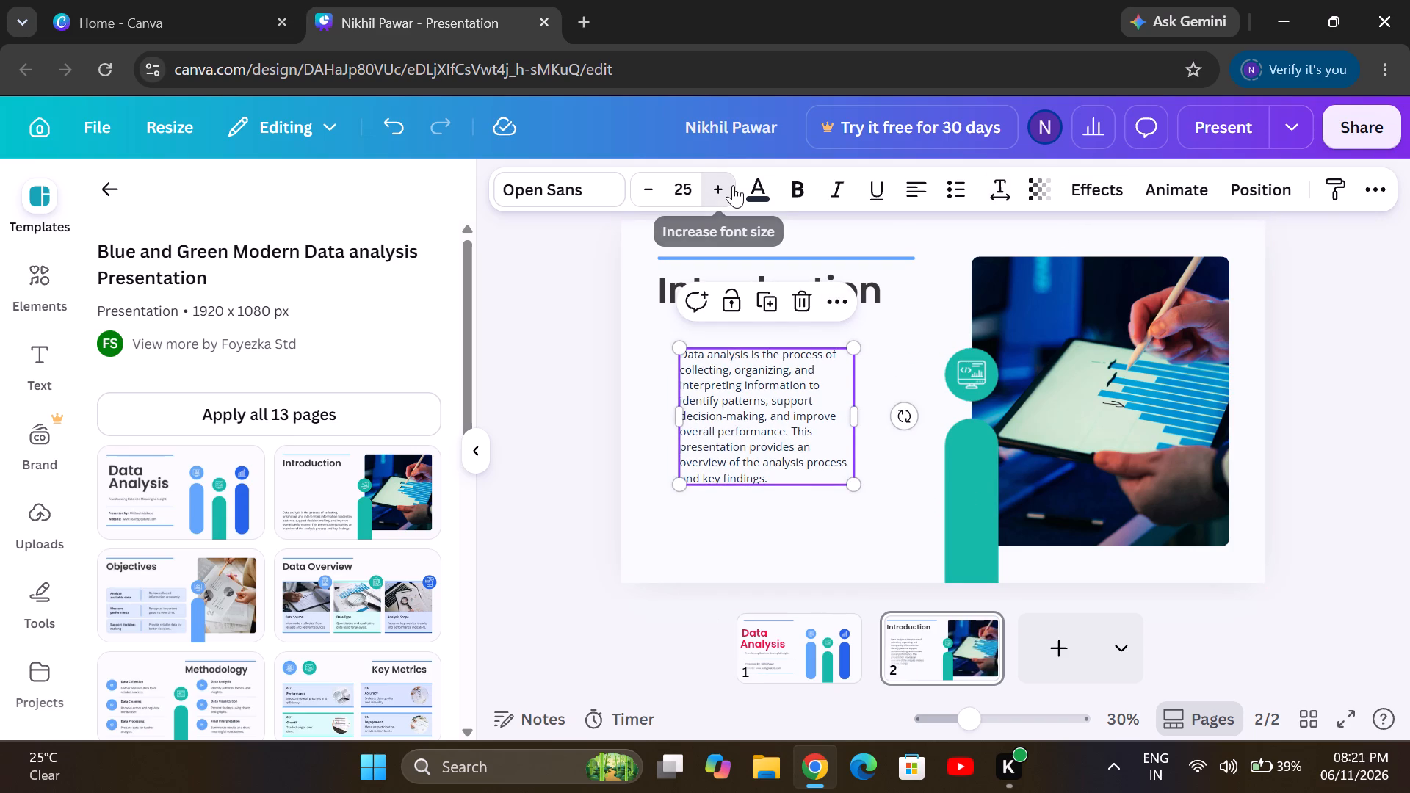
{"action": "left_click", "coordinate": [733, 185]}
{"action": "left_click", "coordinate": [733, 185]}
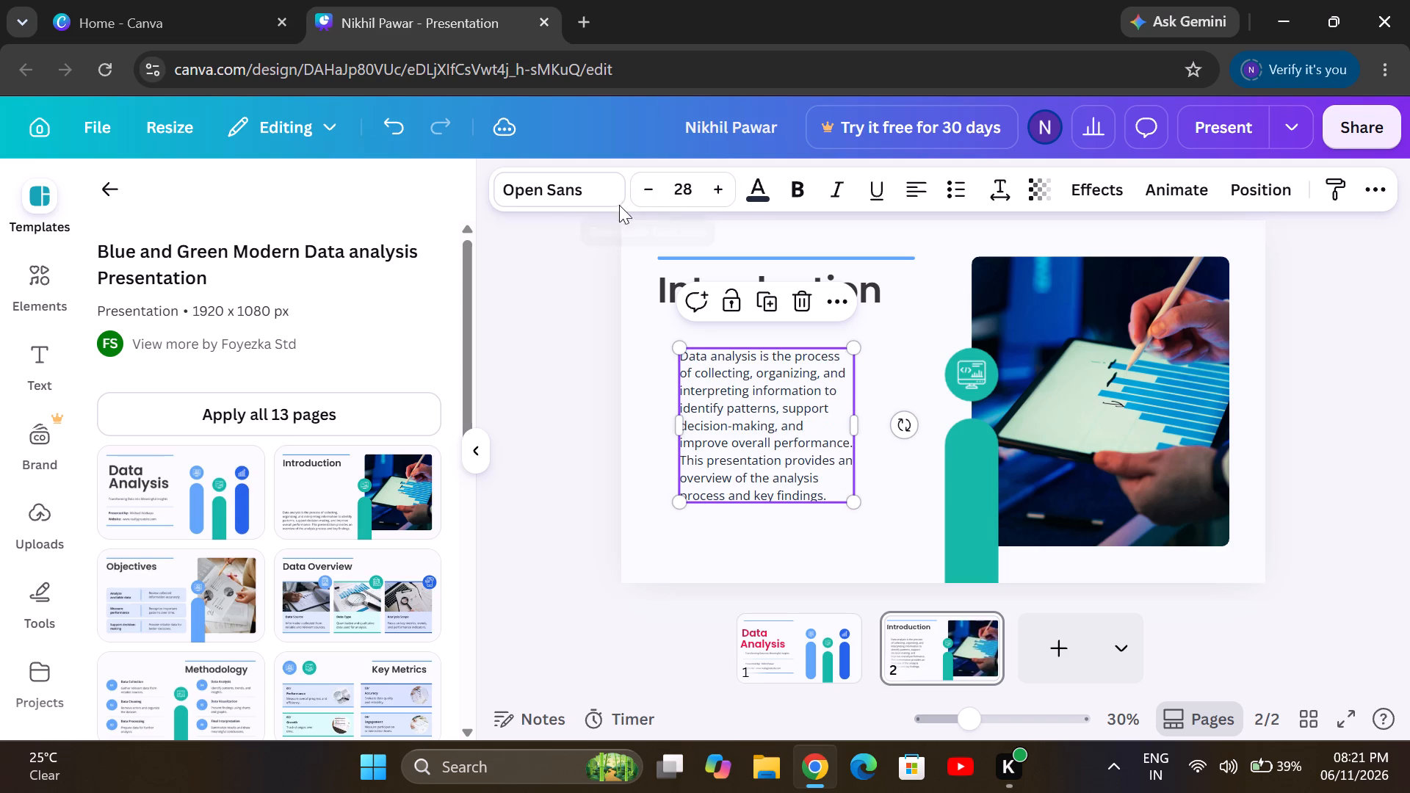
Try Poppins, Lora and Roboto on the introduction paragraph, and settle on The Seasons font.
{"action": "left_click", "coordinate": [568, 192]}
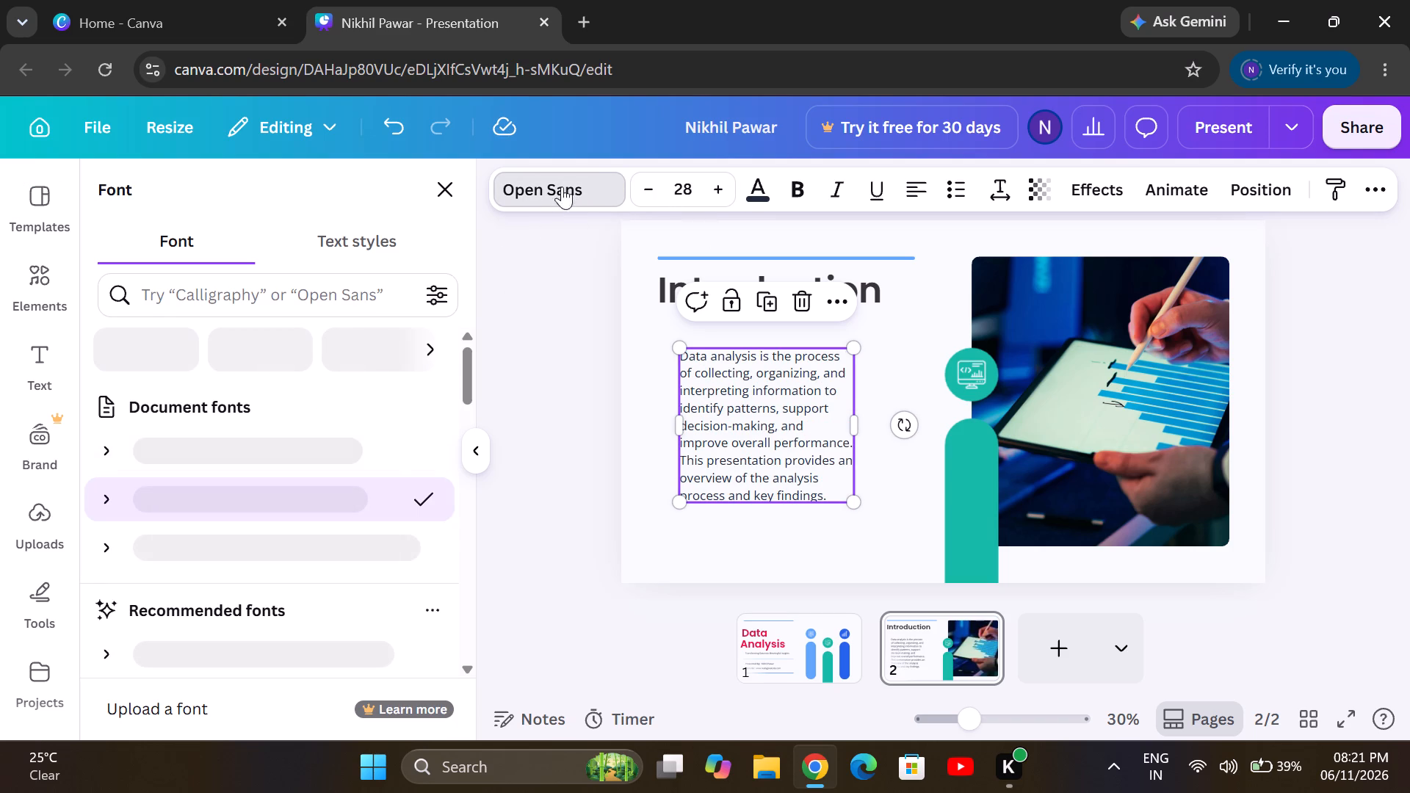
{"action": "left_click", "coordinate": [560, 189]}
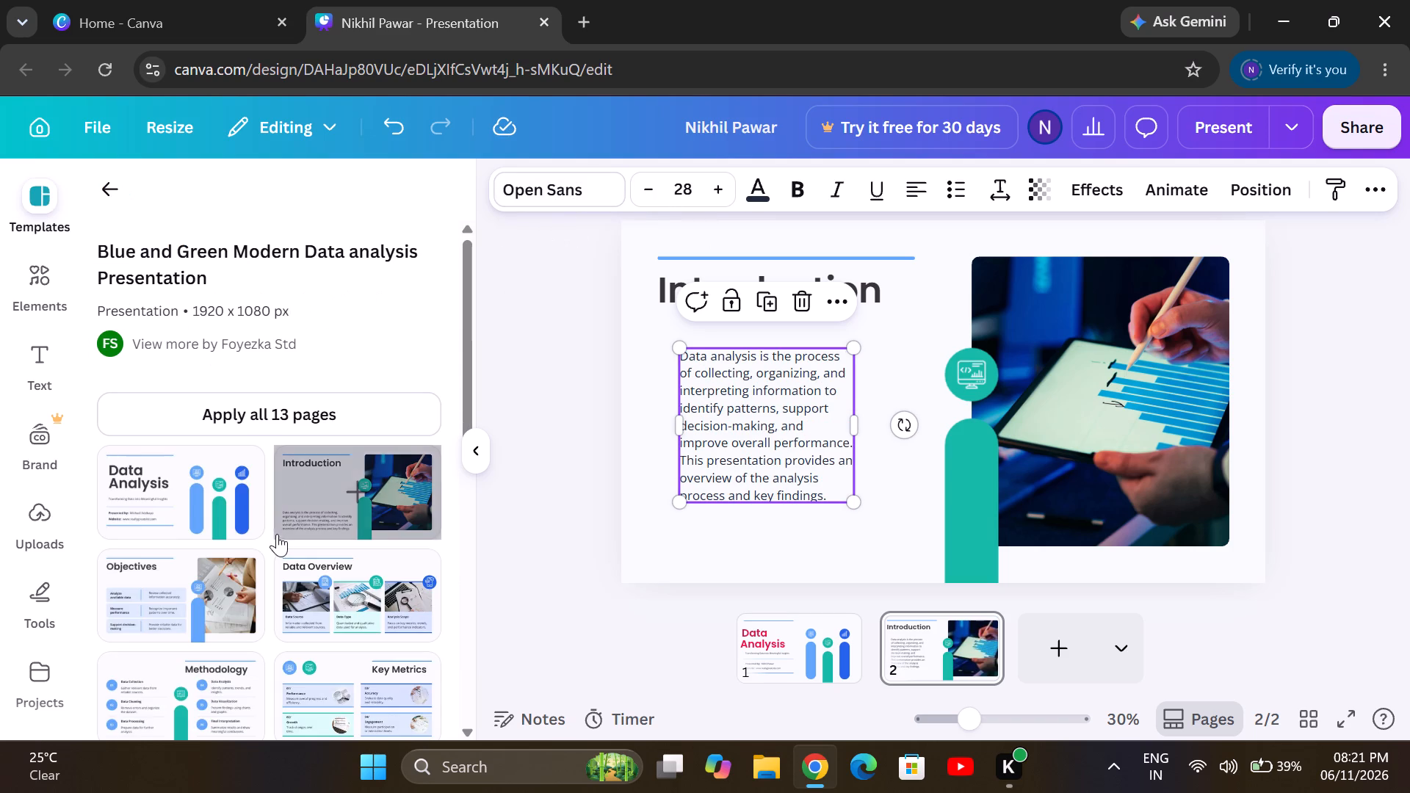
{"action": "left_click", "coordinate": [541, 192]}
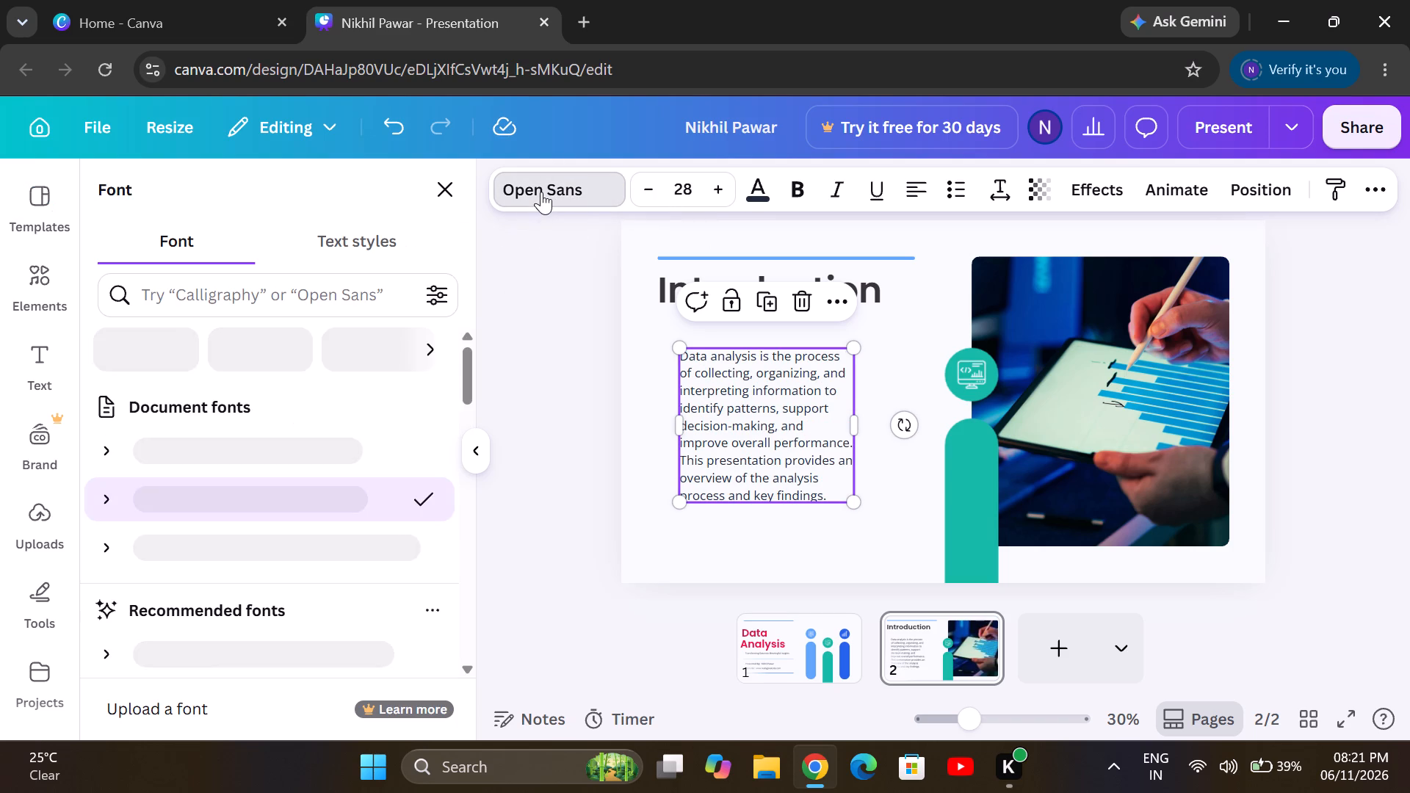
{"action": "scroll", "coordinate": [307, 582], "scroll_direction": "down", "scroll_amount": 3}
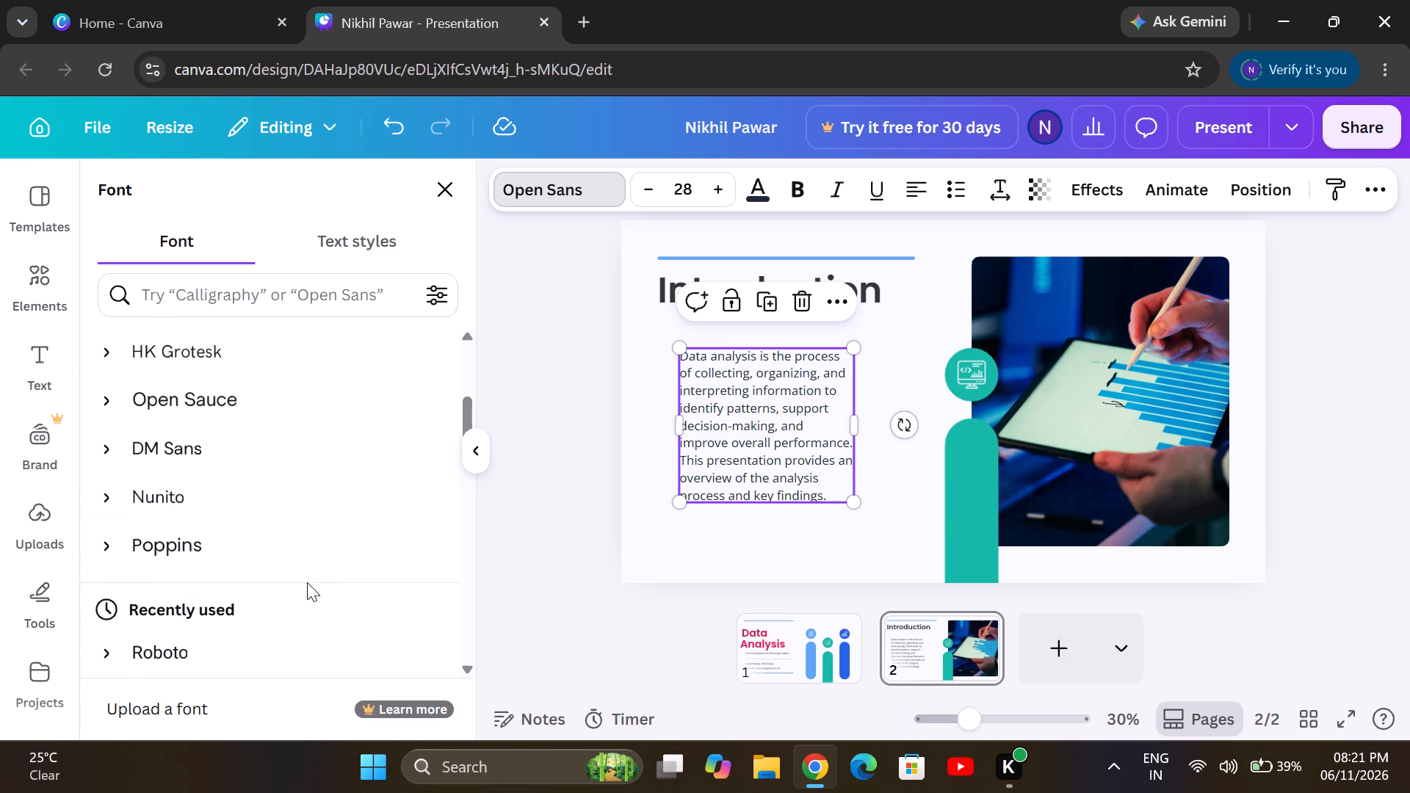
{"action": "scroll", "coordinate": [307, 582], "scroll_direction": "down", "scroll_amount": 1}
{"action": "left_click", "coordinate": [330, 548]}
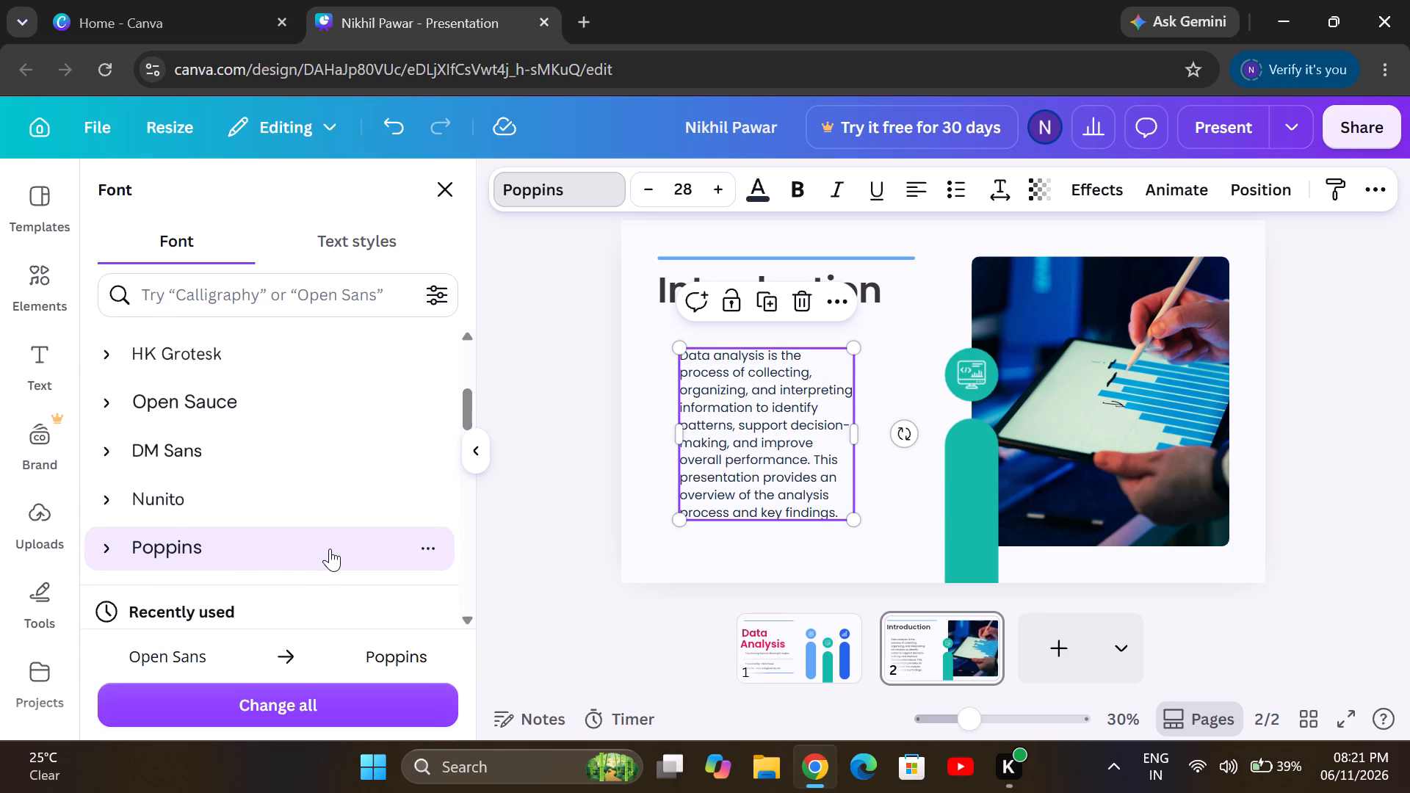
{"action": "scroll", "coordinate": [303, 589], "scroll_direction": "down", "scroll_amount": 2}
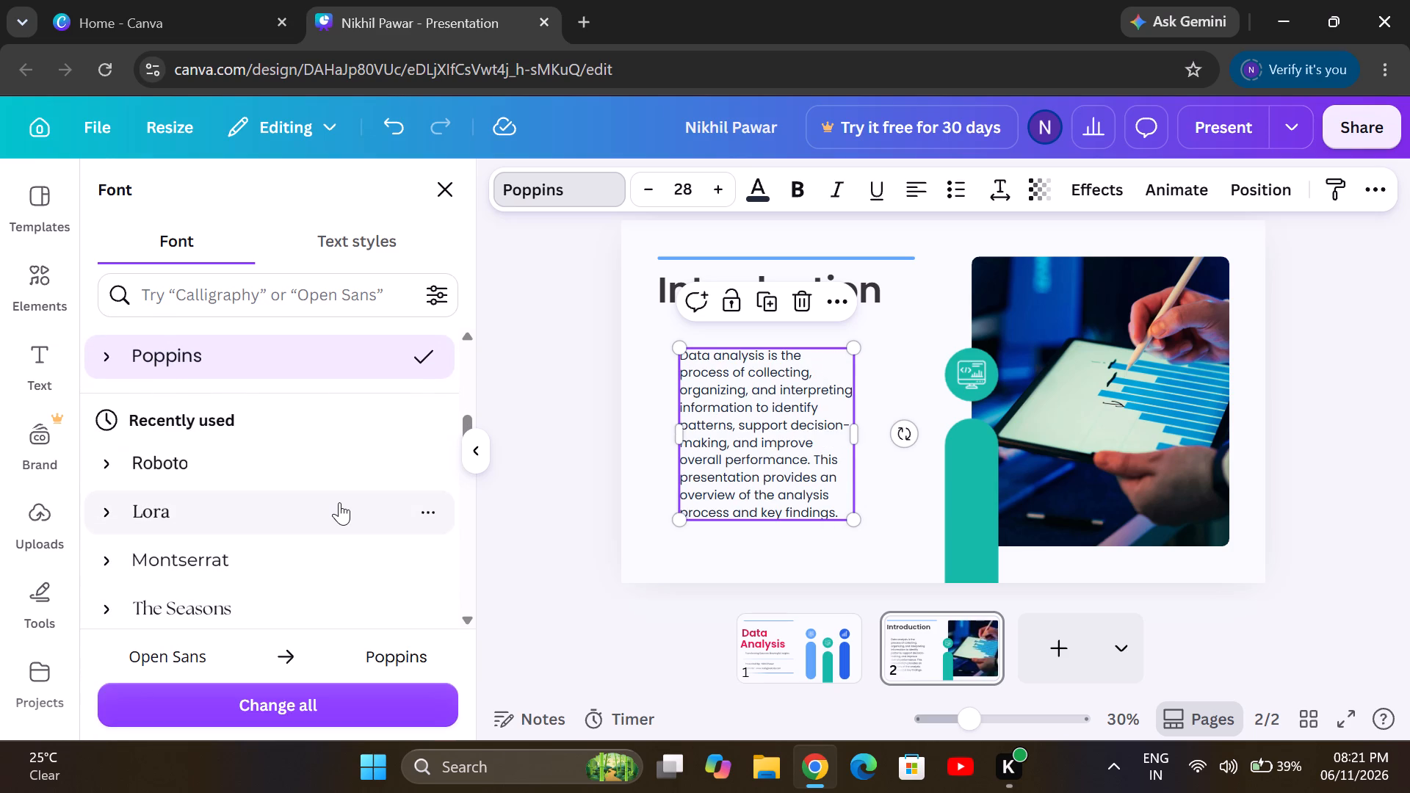
{"action": "left_click", "coordinate": [339, 503]}
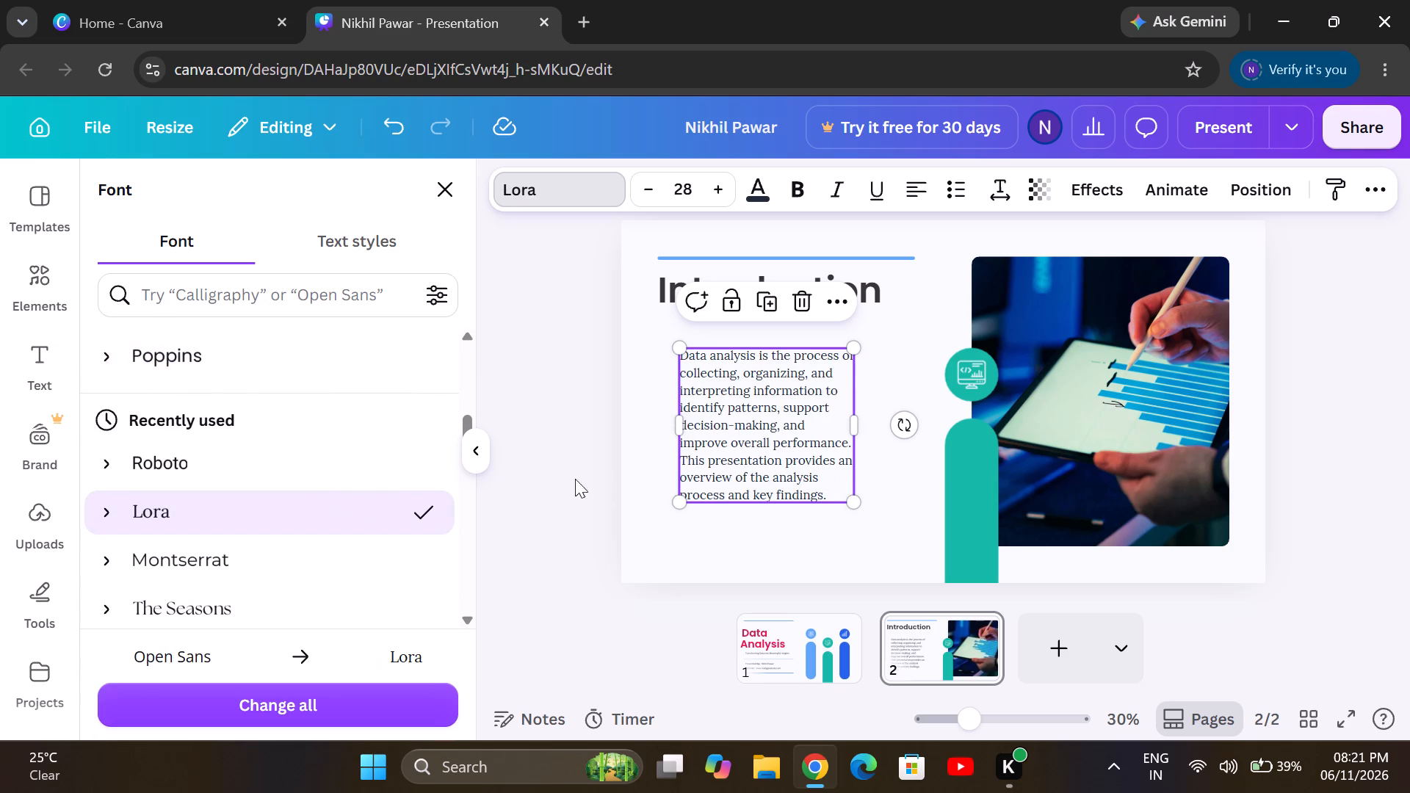
{"action": "left_click", "coordinate": [314, 468]}
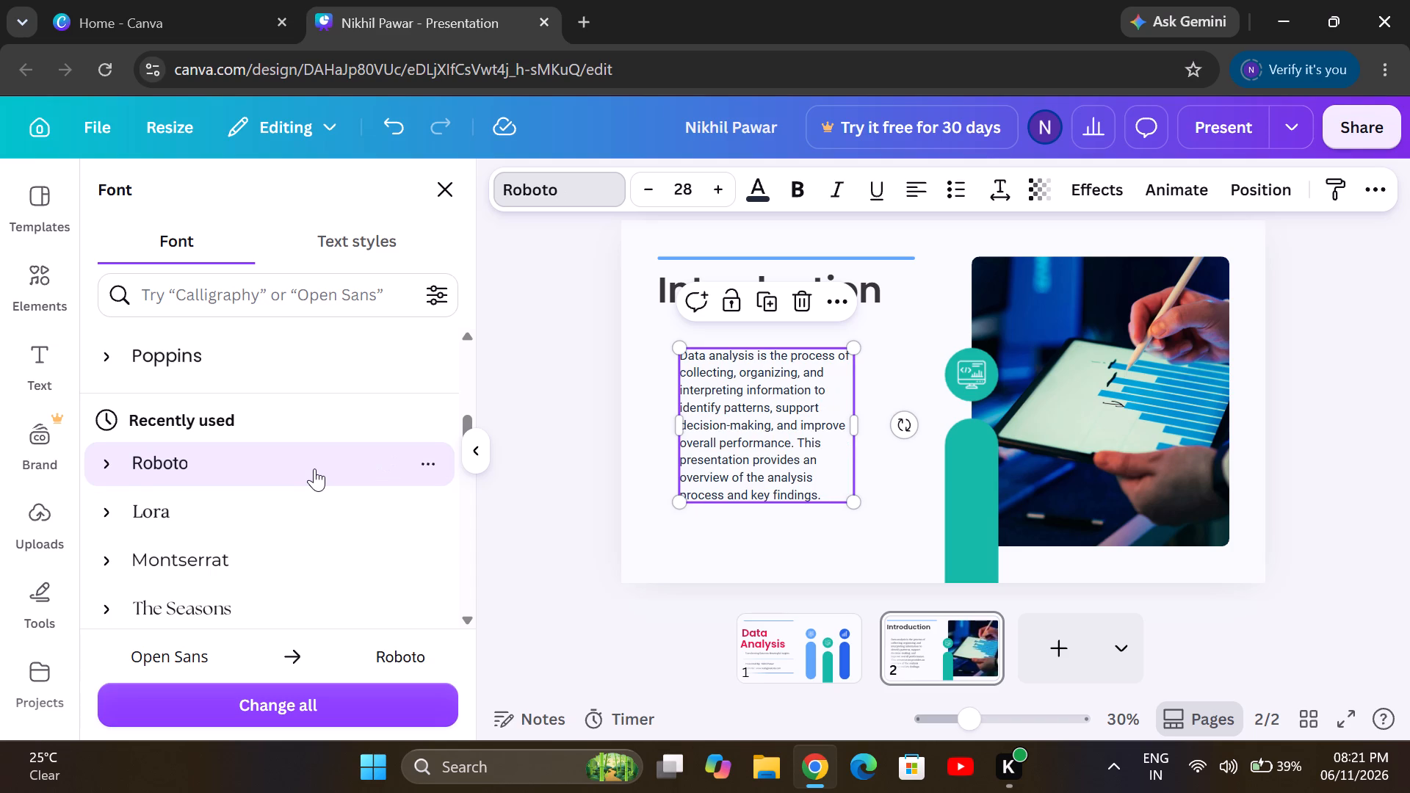
{"action": "left_click", "coordinate": [301, 509]}
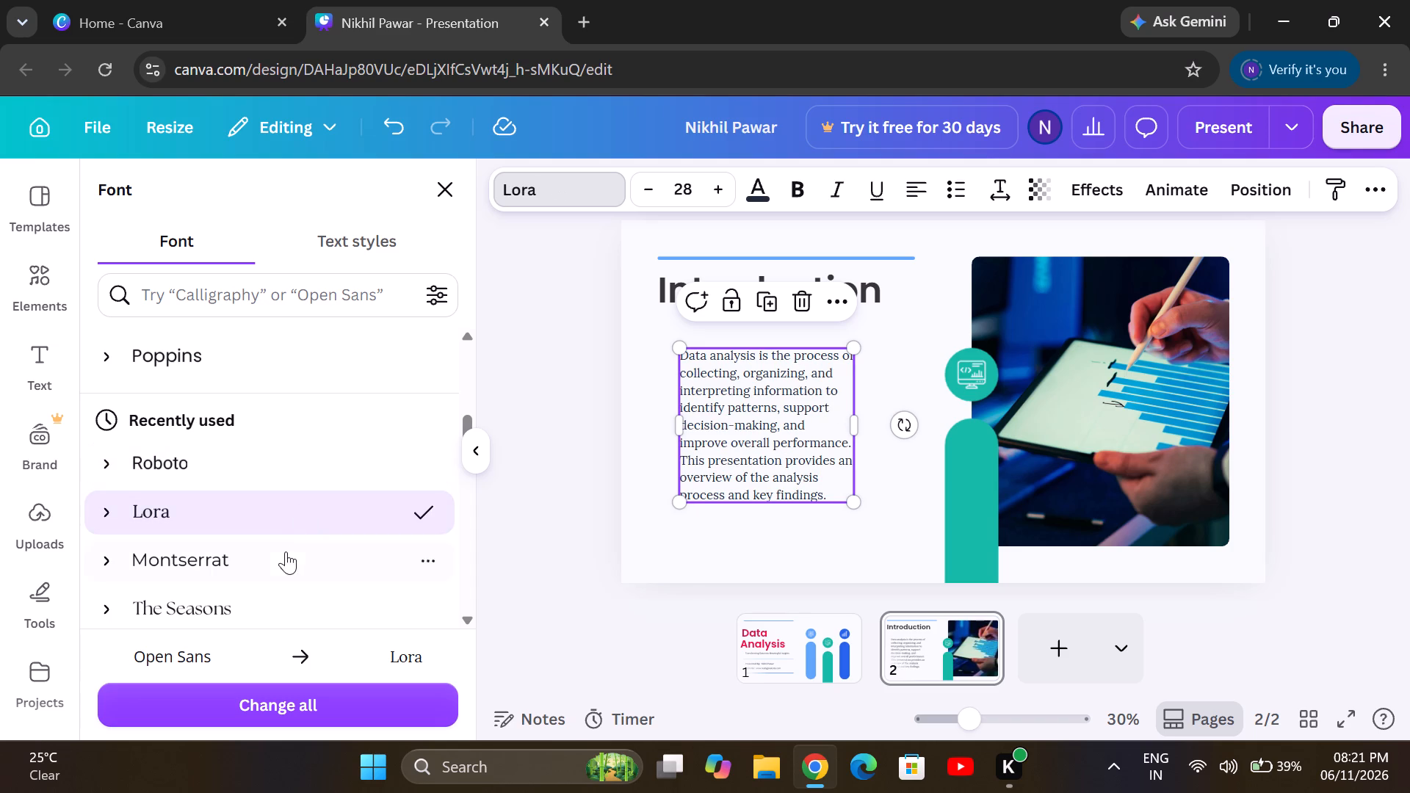
{"action": "left_click", "coordinate": [270, 601]}
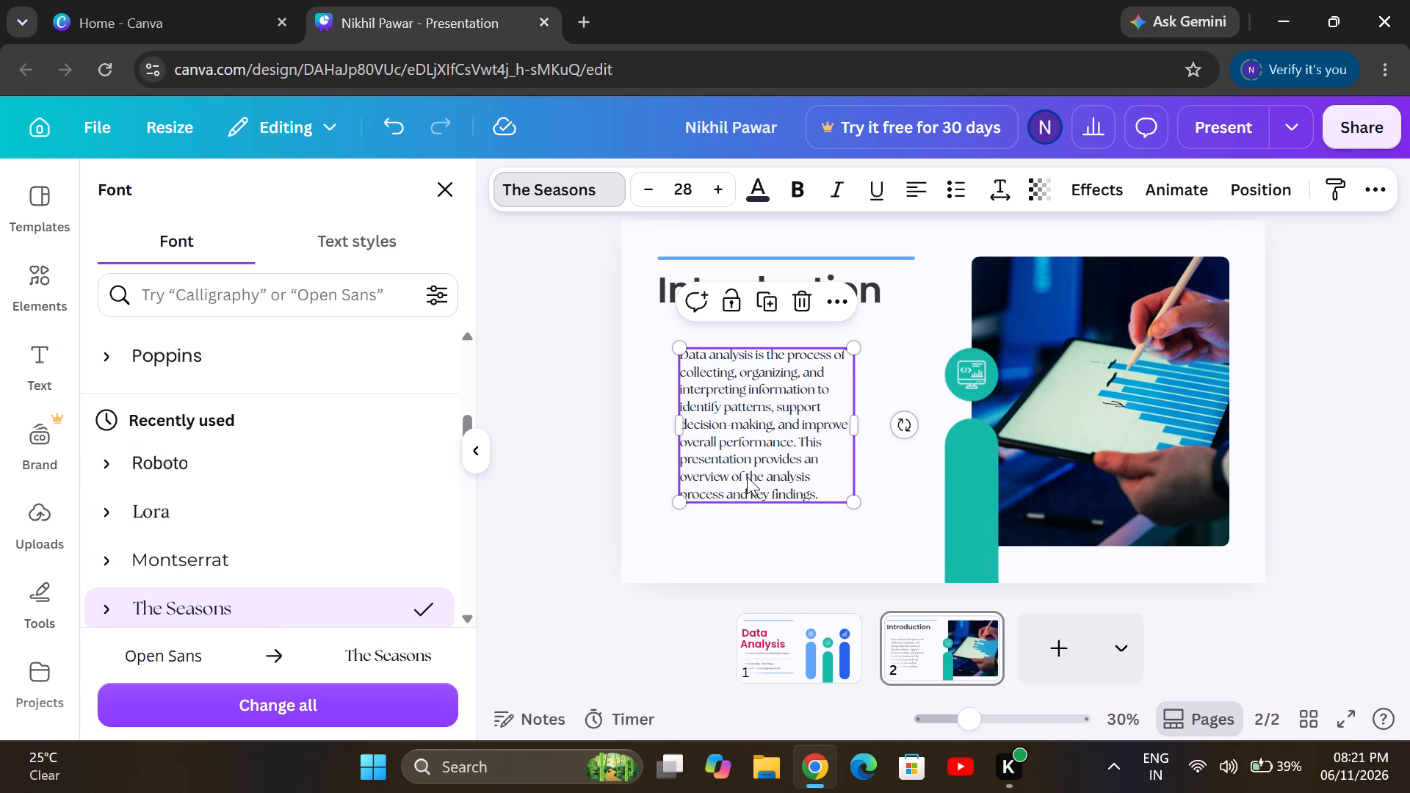
Nudge the introduction paragraph slightly up and towards the photo, keeping it below the heading.
{"action": "left_click_drag", "start_coordinate": [747, 476], "coordinate": [737, 471]}
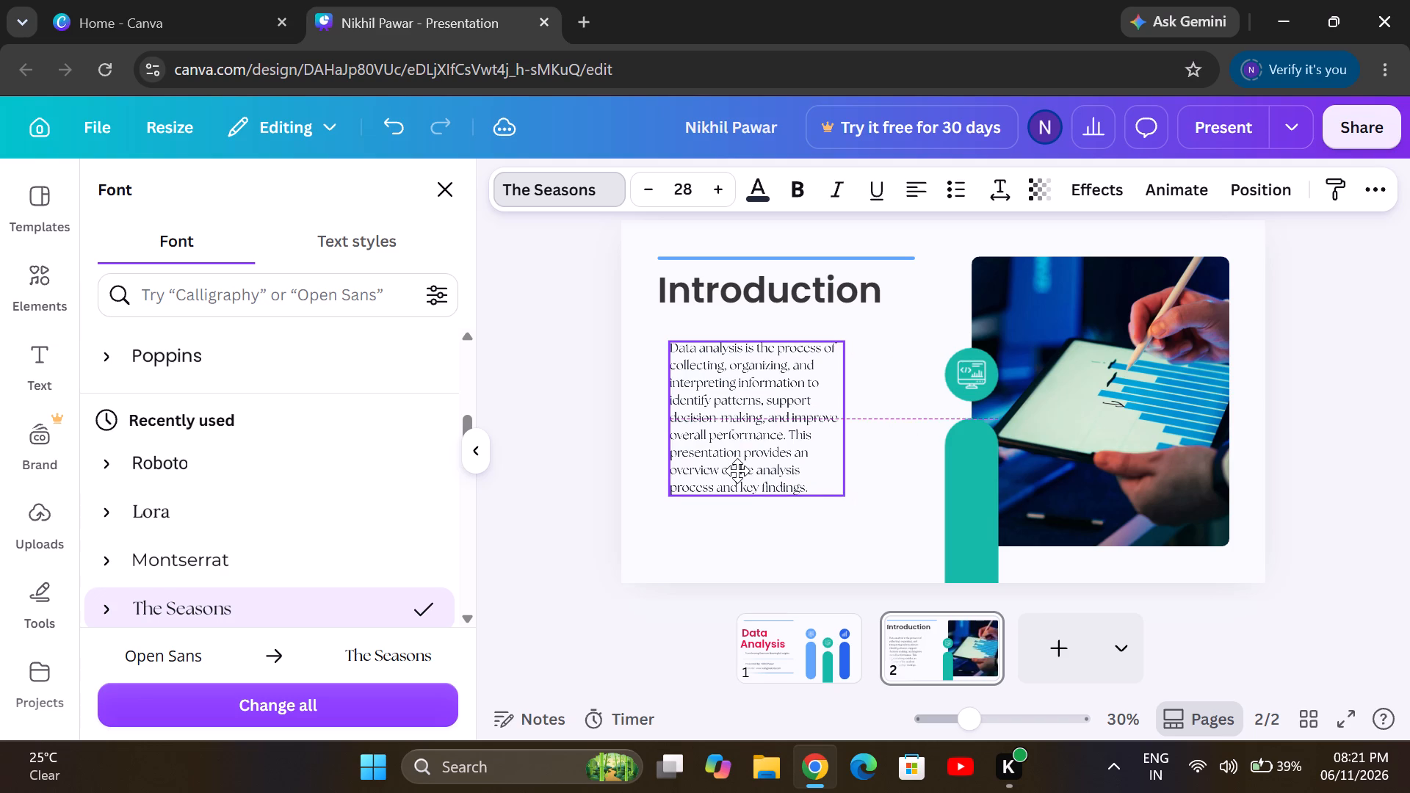
{"action": "left_click_drag", "start_coordinate": [737, 471], "coordinate": [752, 468]}
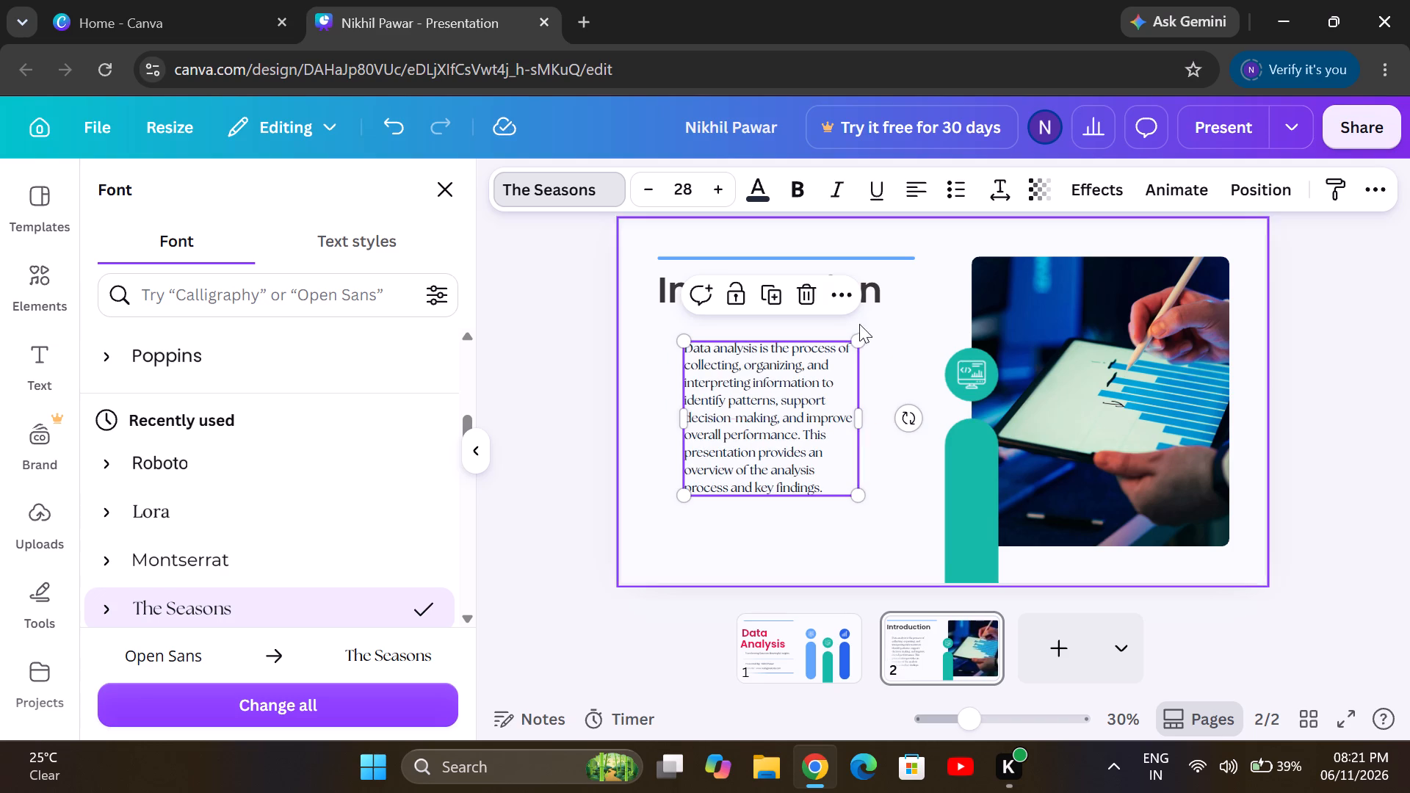
Recolour the "Introduction" heading to vivid crimson #EA134D.
{"action": "left_click", "coordinate": [873, 305]}
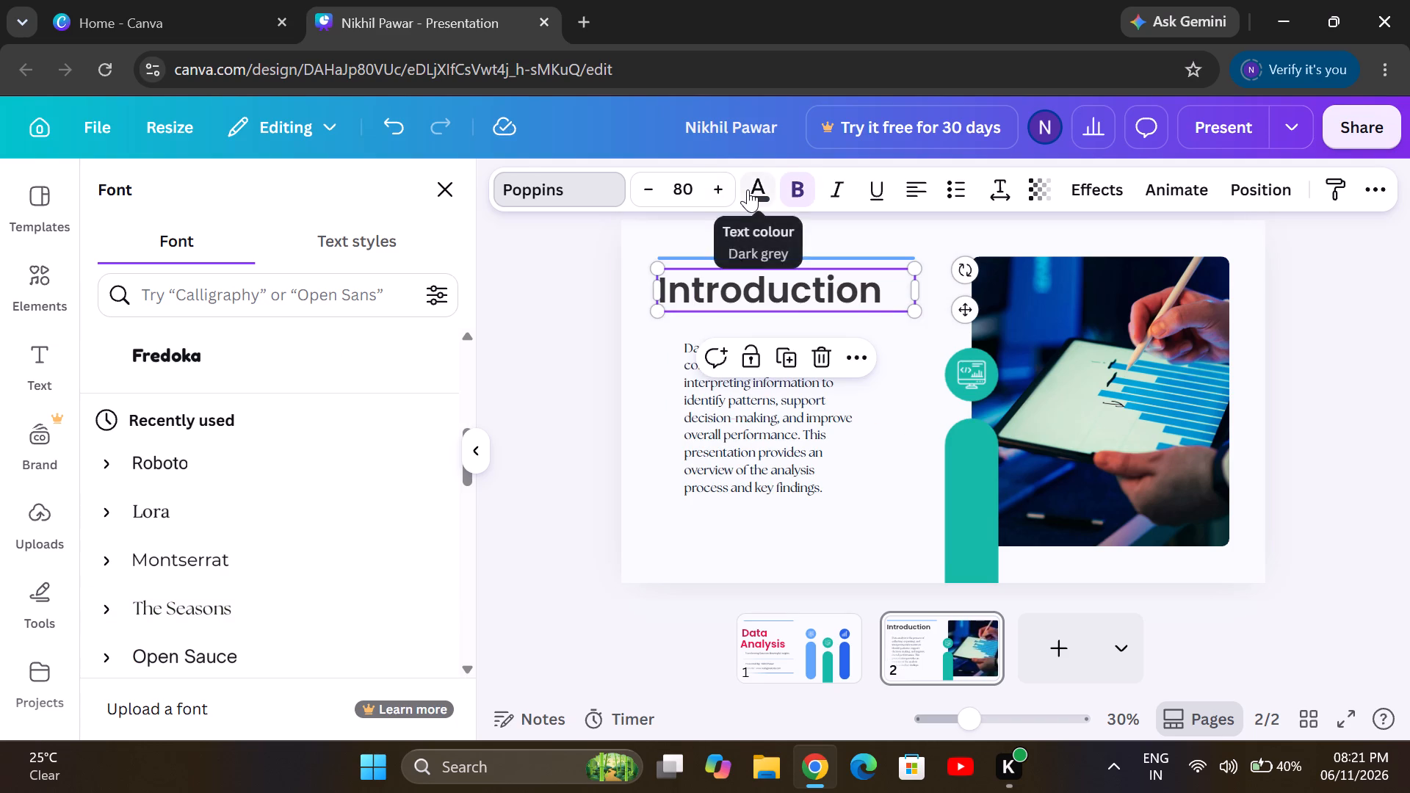
{"action": "left_click", "coordinate": [748, 189]}
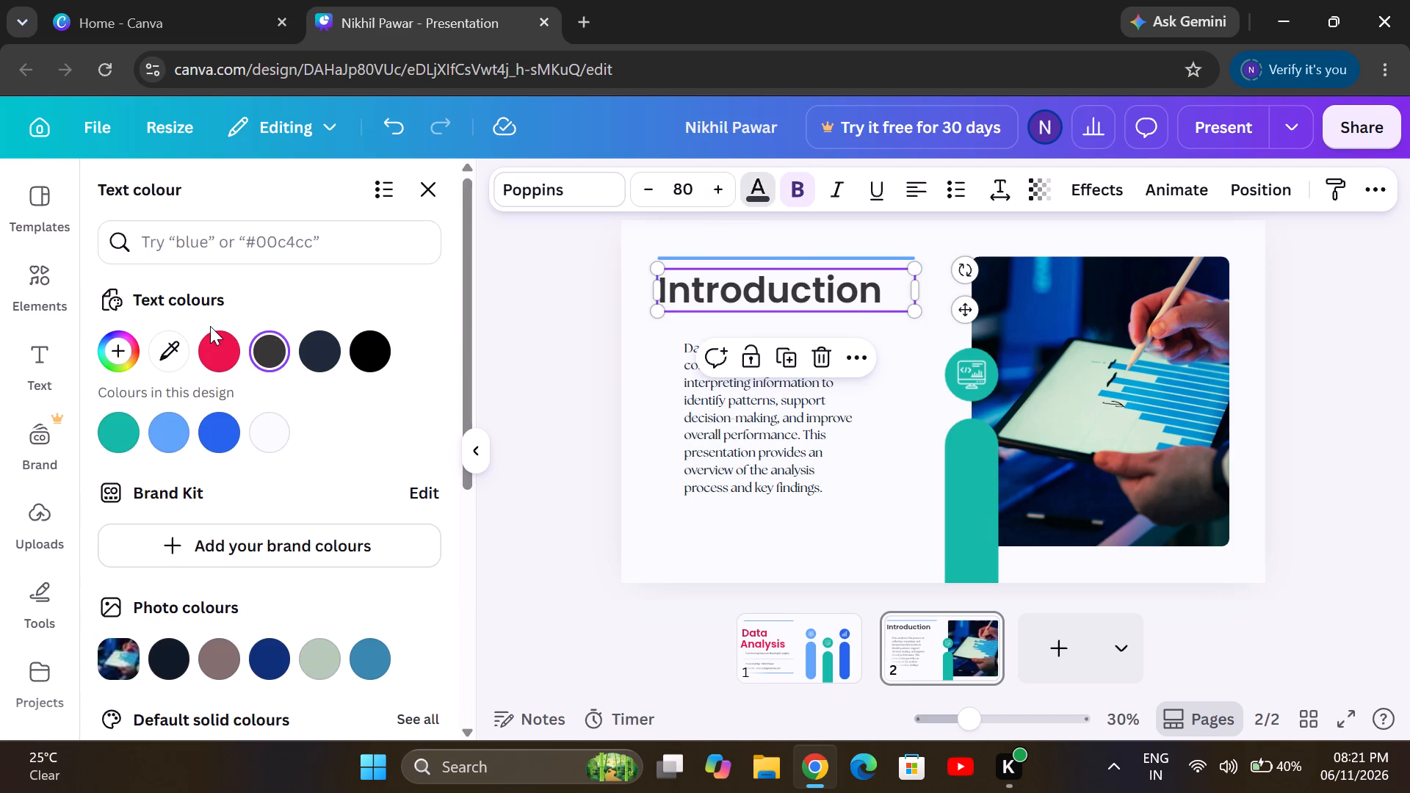
{"action": "left_click", "coordinate": [210, 326]}
{"action": "left_click", "coordinate": [214, 339]}
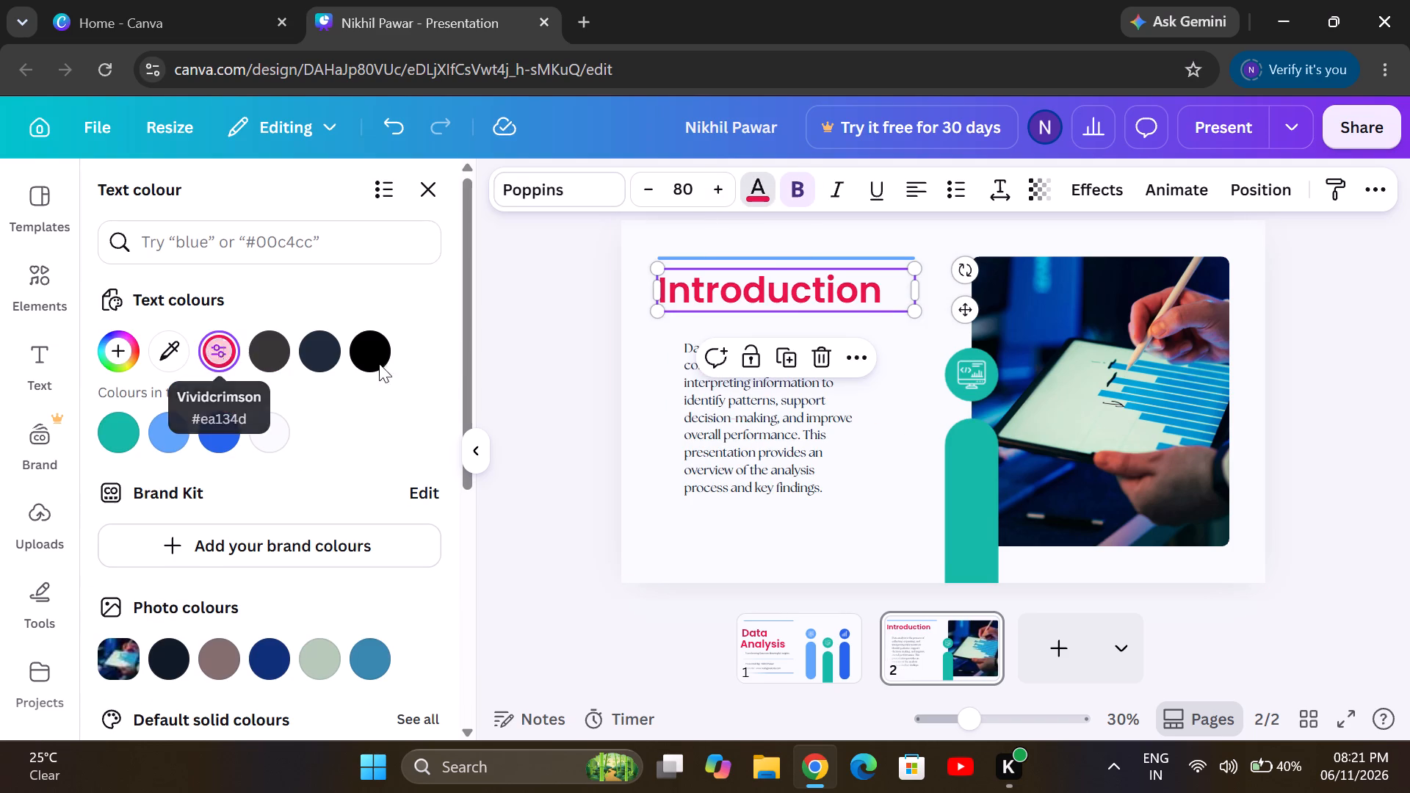
{"action": "left_click", "coordinate": [560, 371]}
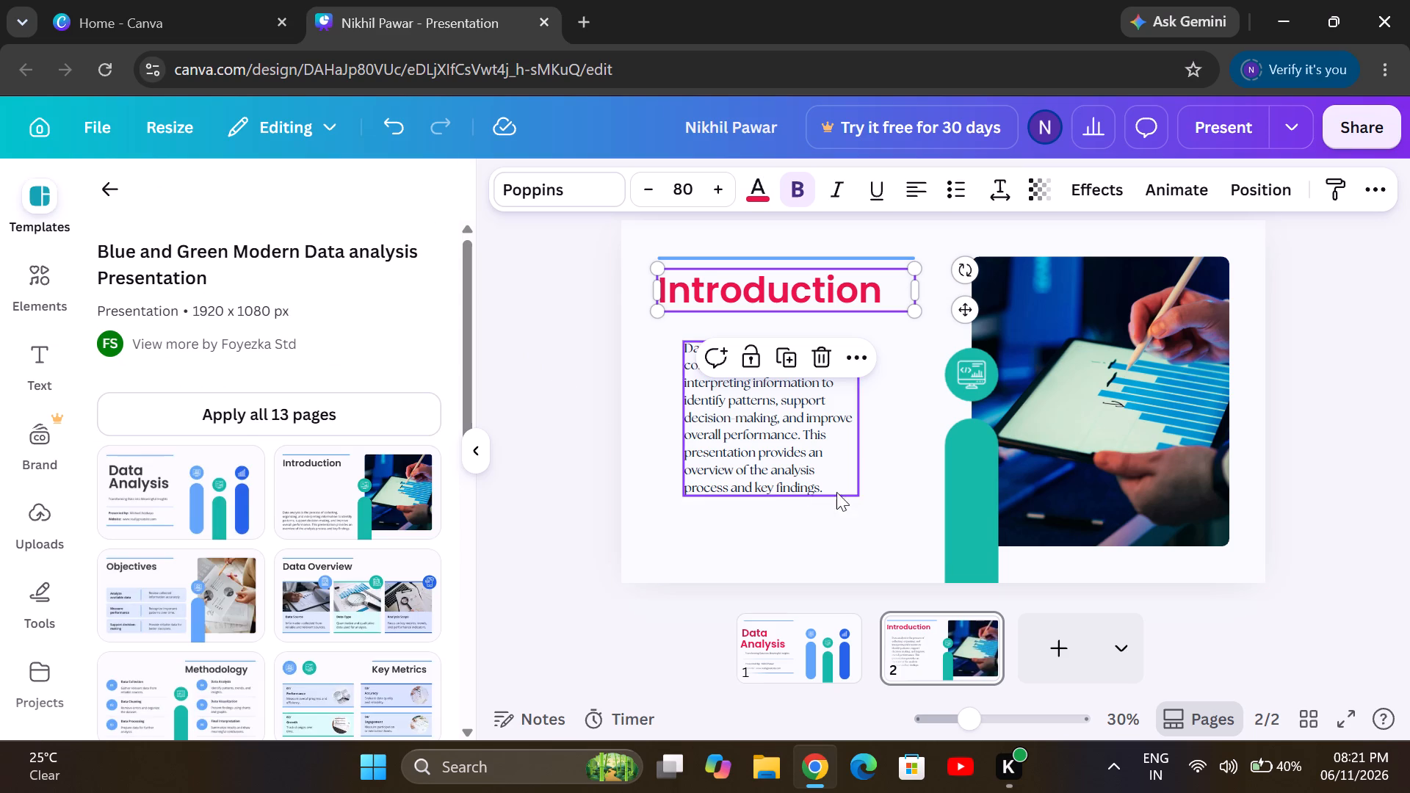
Narrow the green vertical bar on the Introduction page and centre it below the round icon.
{"action": "left_click", "coordinate": [974, 486]}
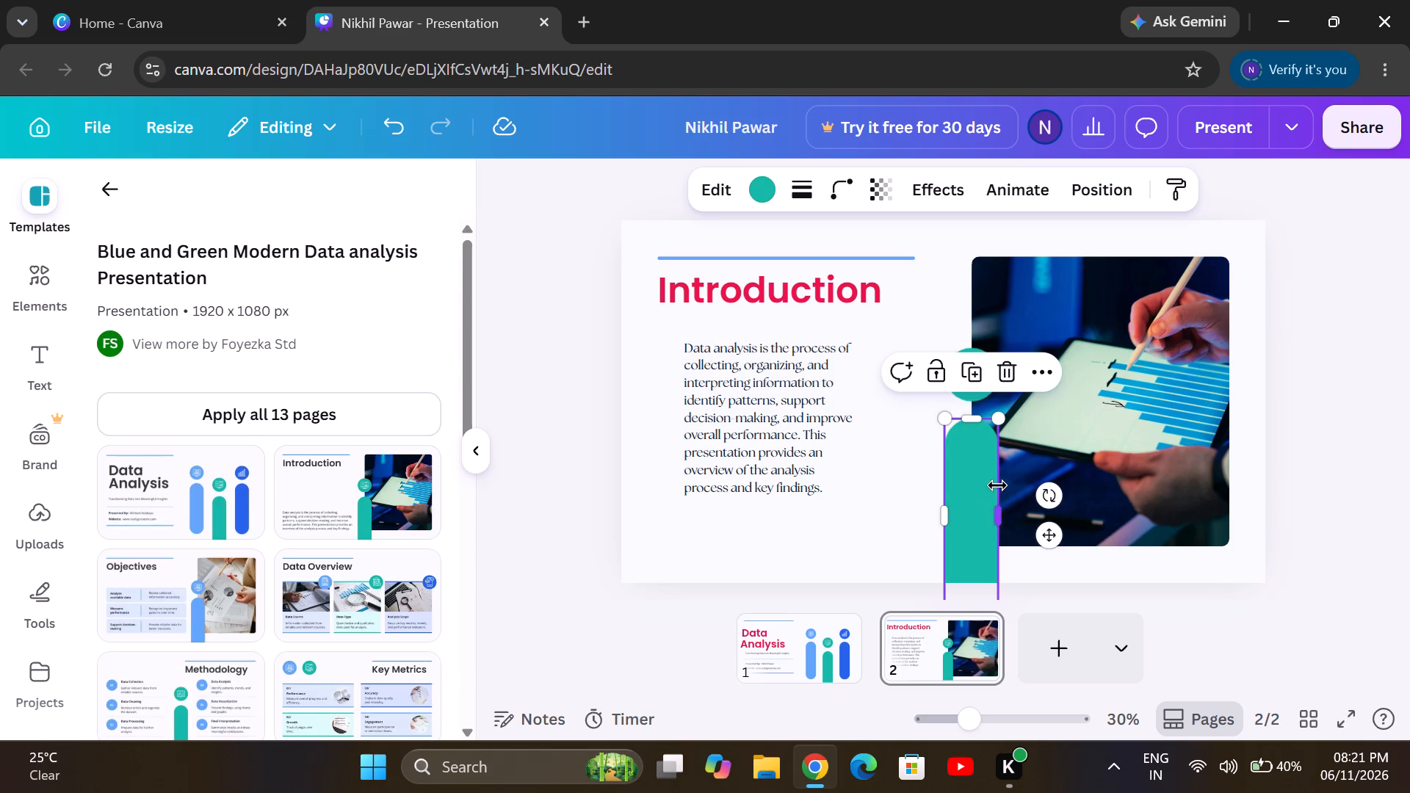
{"action": "left_click_drag", "start_coordinate": [994, 512], "coordinate": [974, 517]}
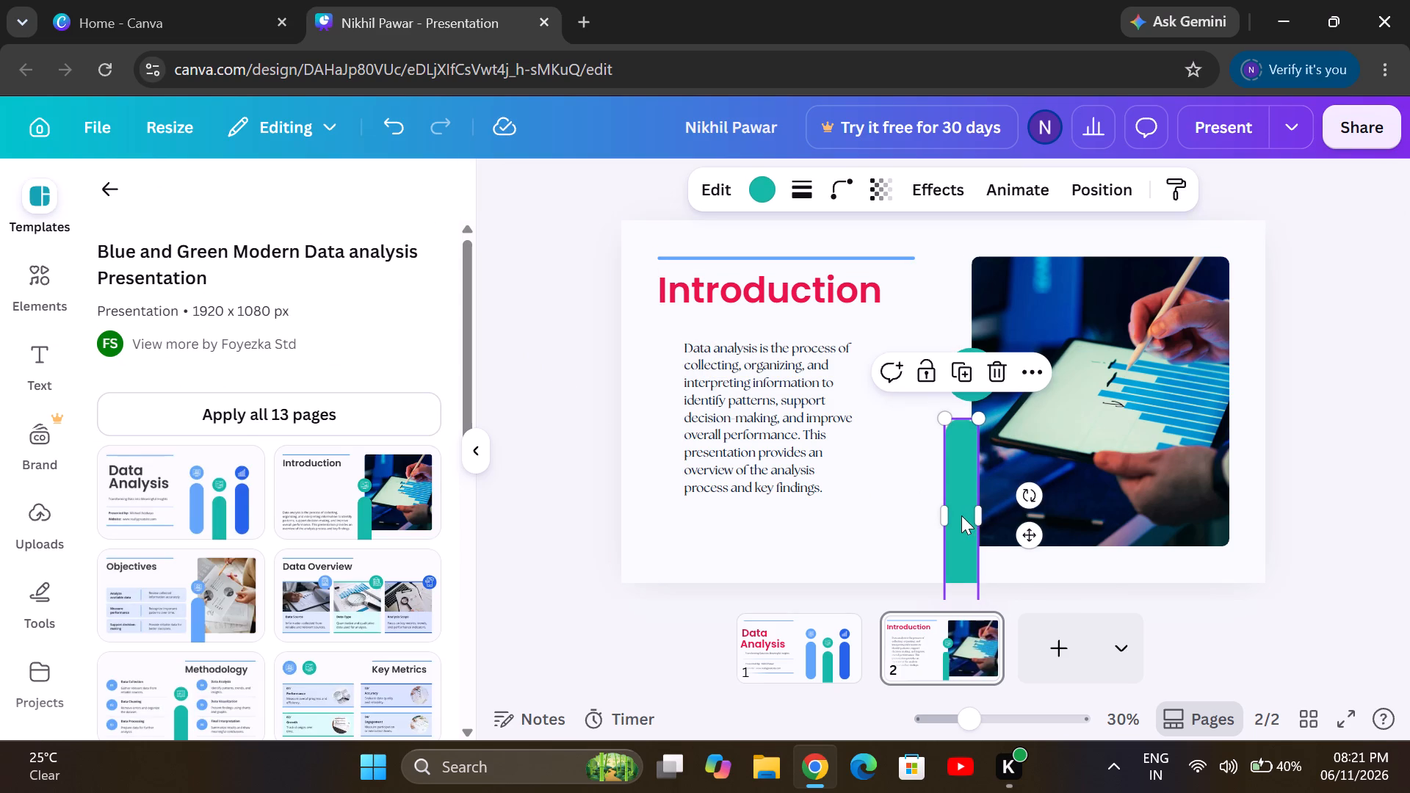
{"action": "left_click_drag", "start_coordinate": [961, 515], "coordinate": [978, 515]}
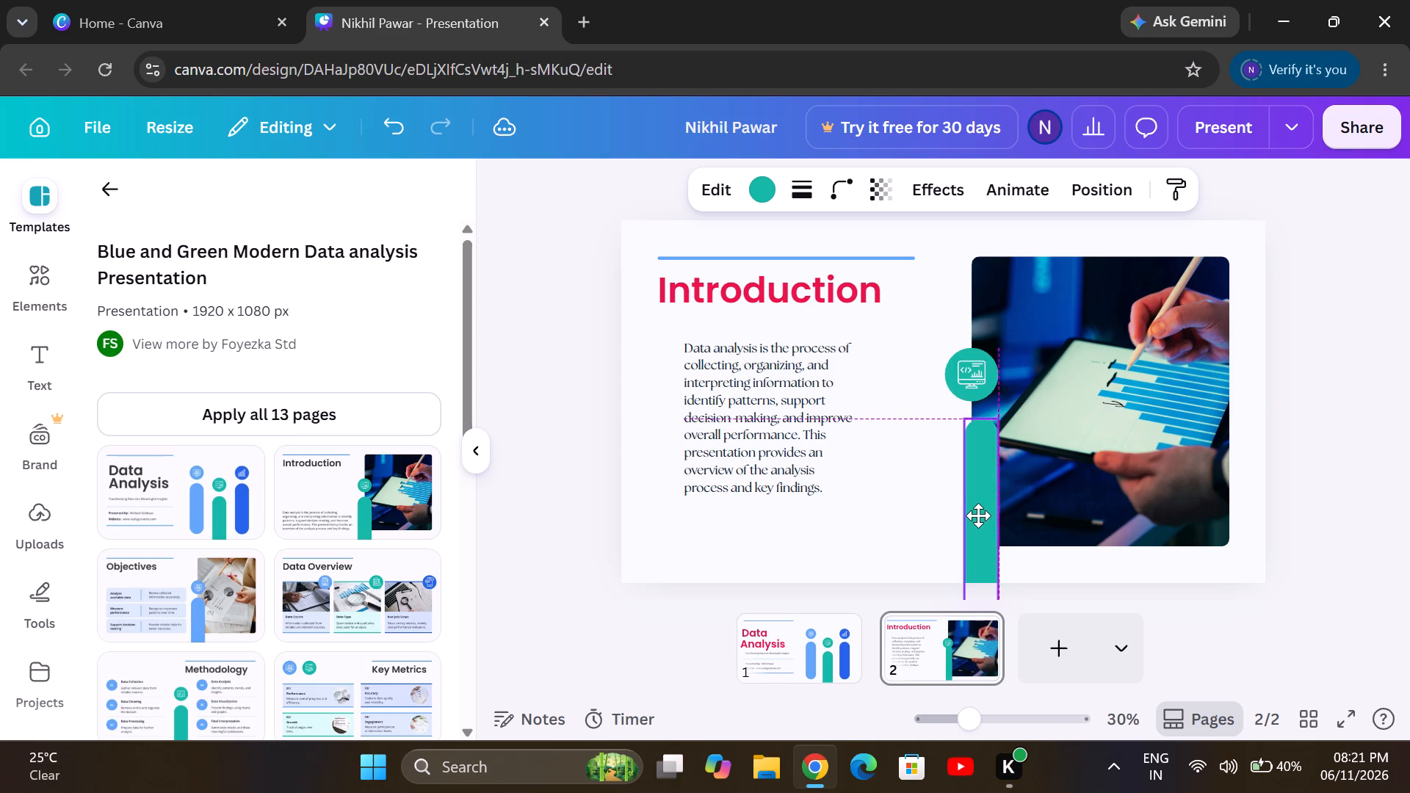
{"action": "left_click_drag", "start_coordinate": [978, 515], "coordinate": [971, 520]}
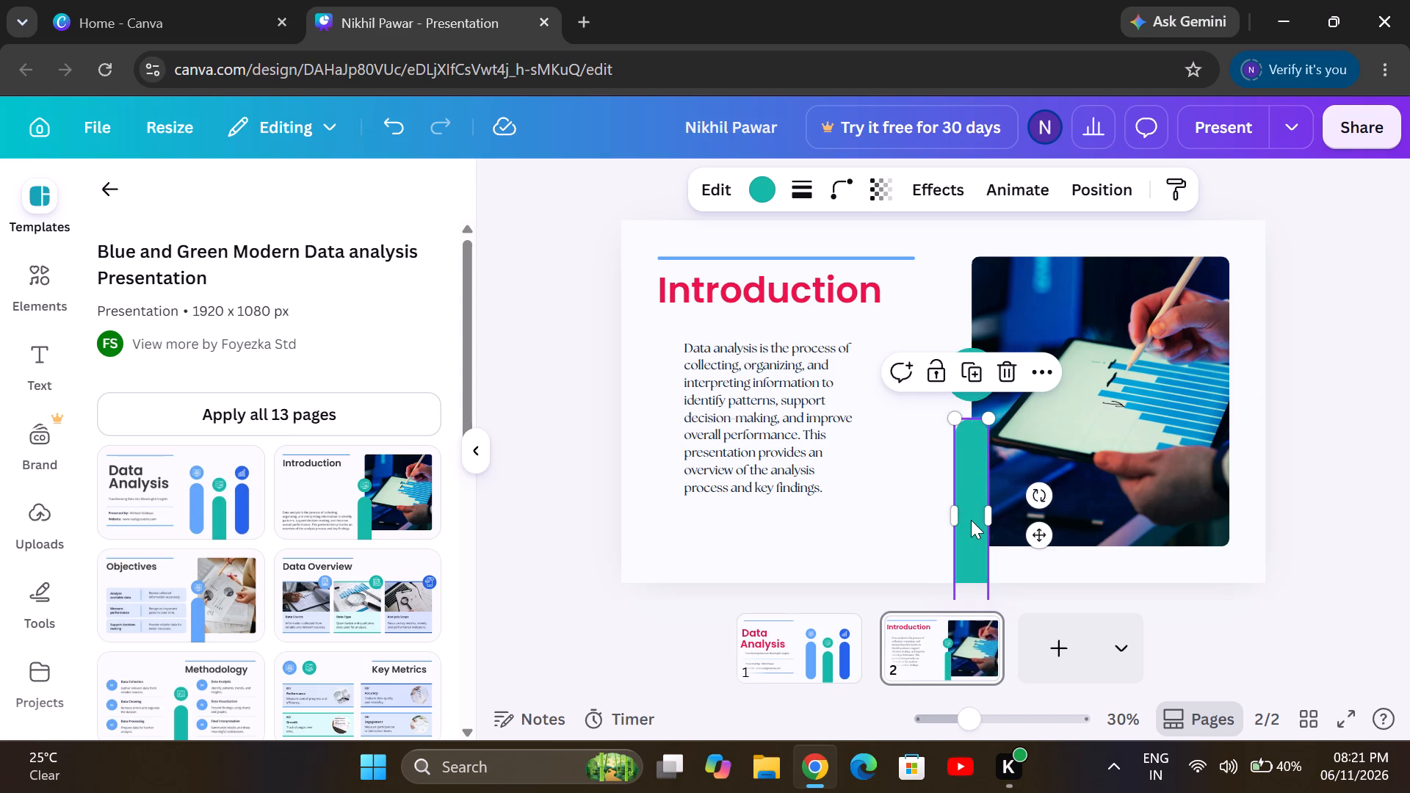
Browse the recently used, recommended and trending photos for a replacement for the Introduction page's tablet photo.
{"action": "left_click", "coordinate": [909, 438]}
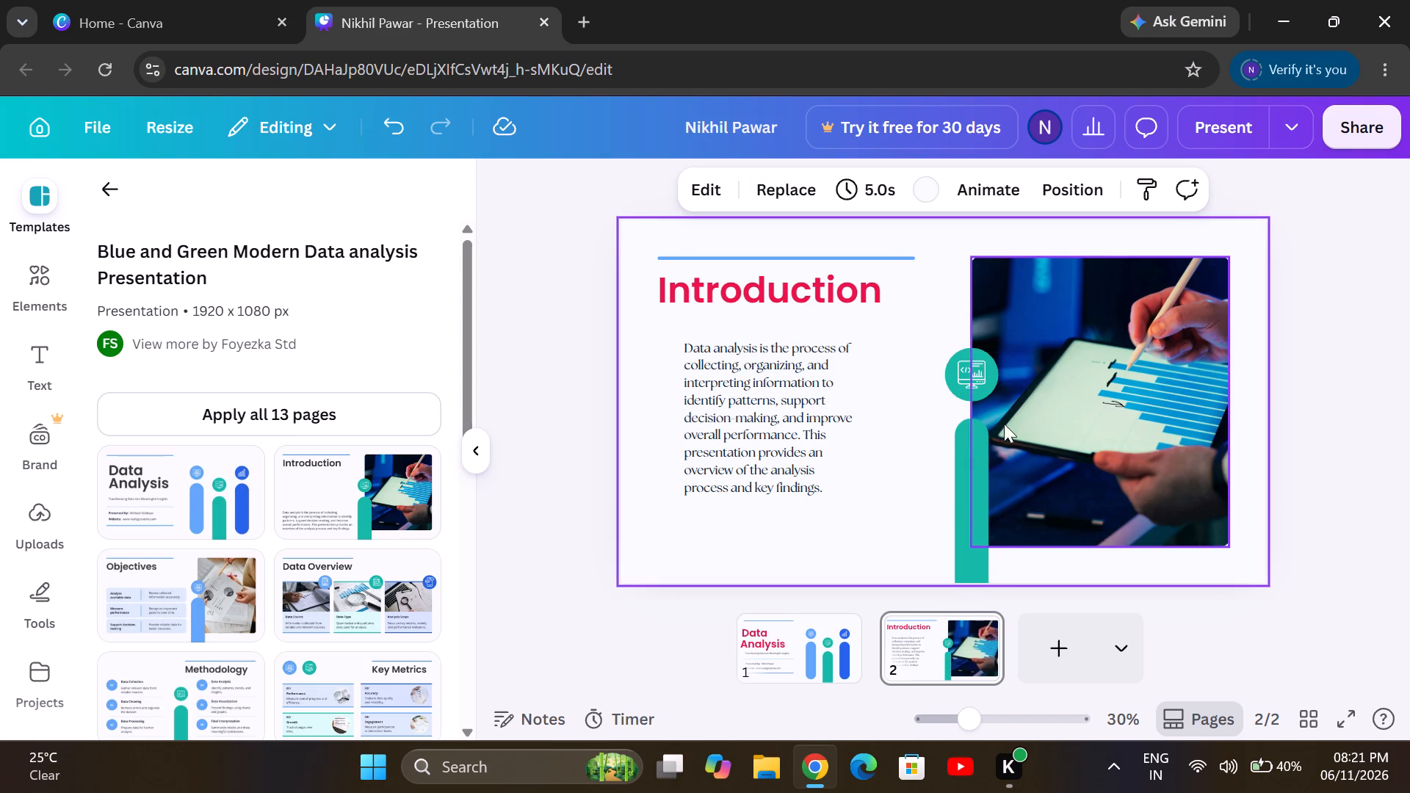
{"action": "left_click", "coordinate": [1041, 412]}
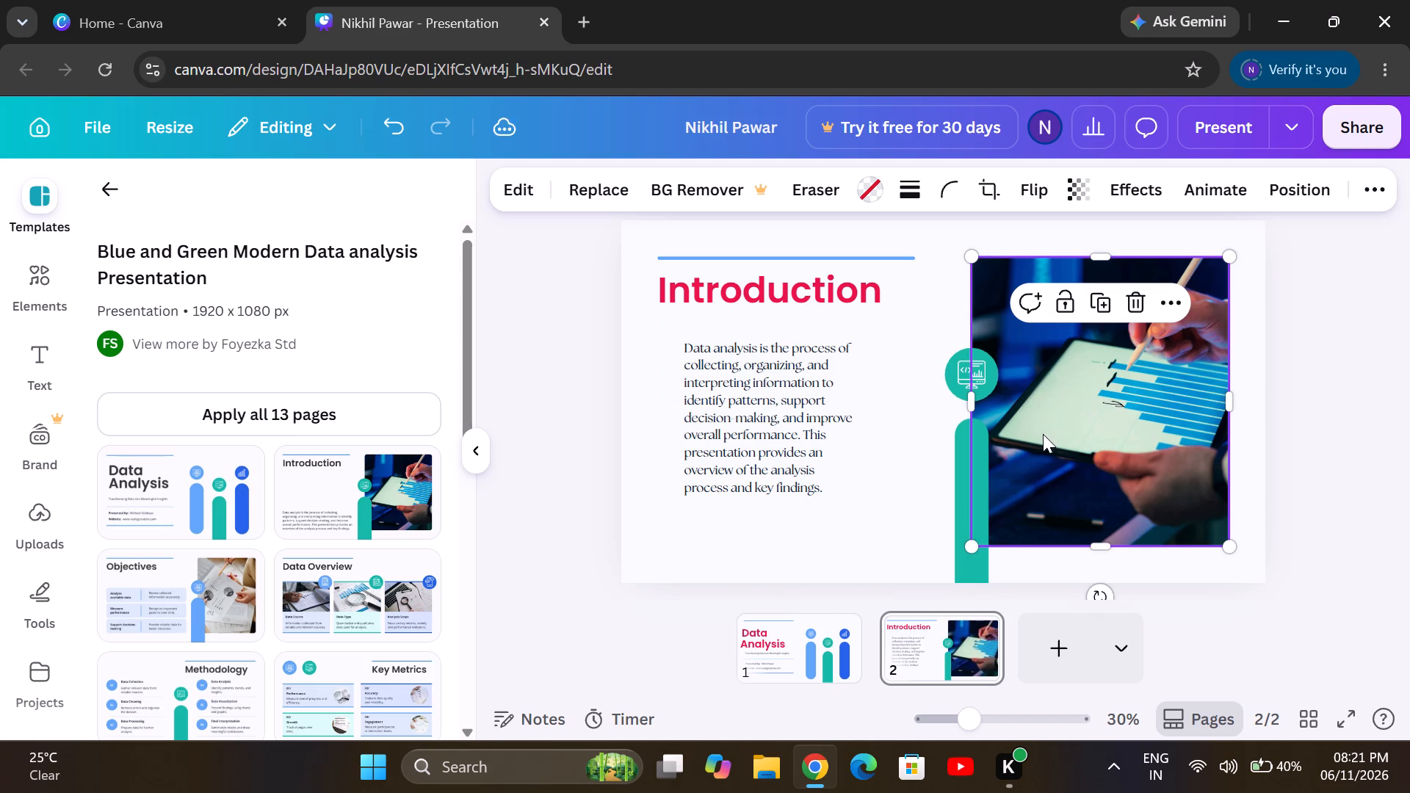
{"action": "left_click", "coordinate": [1026, 571]}
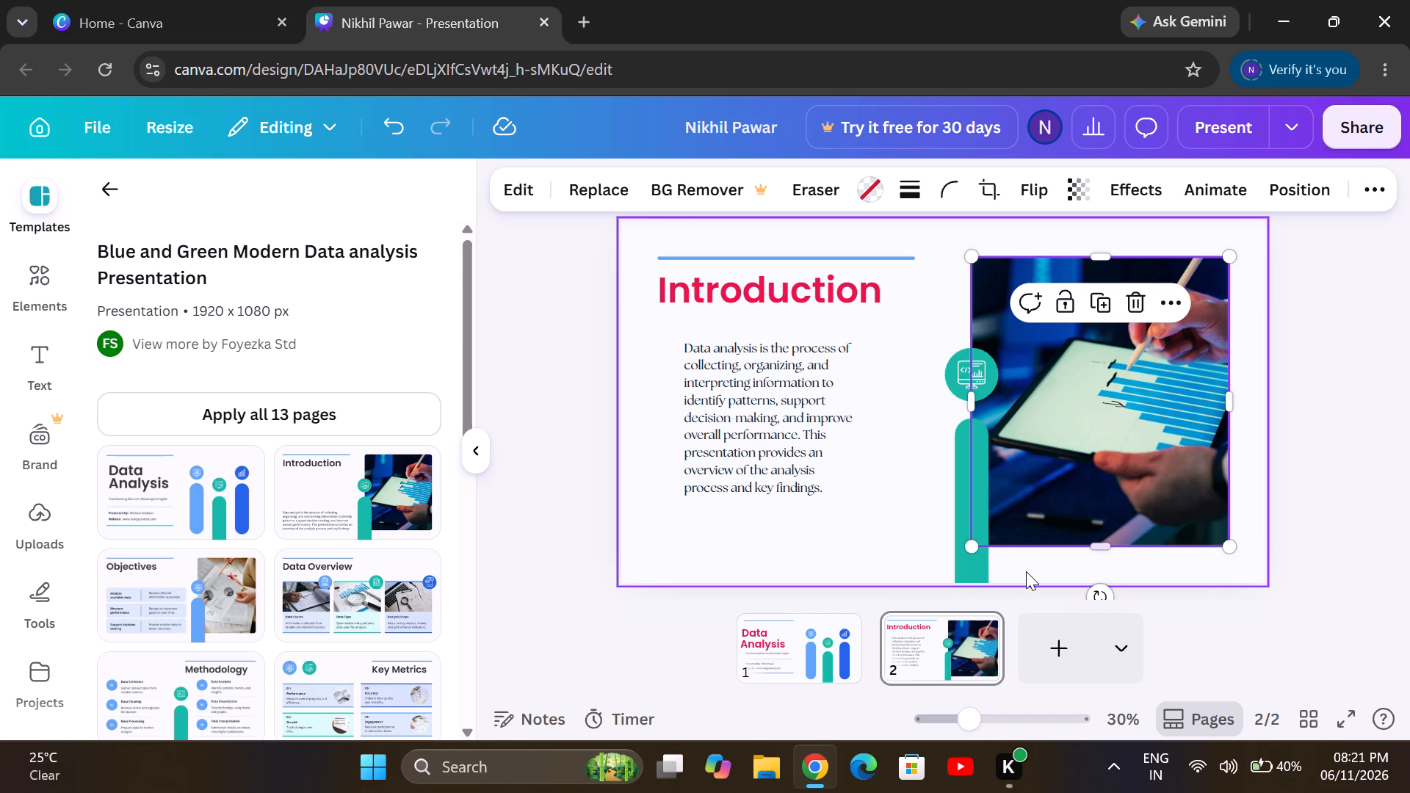
{"action": "left_click", "coordinate": [1082, 372]}
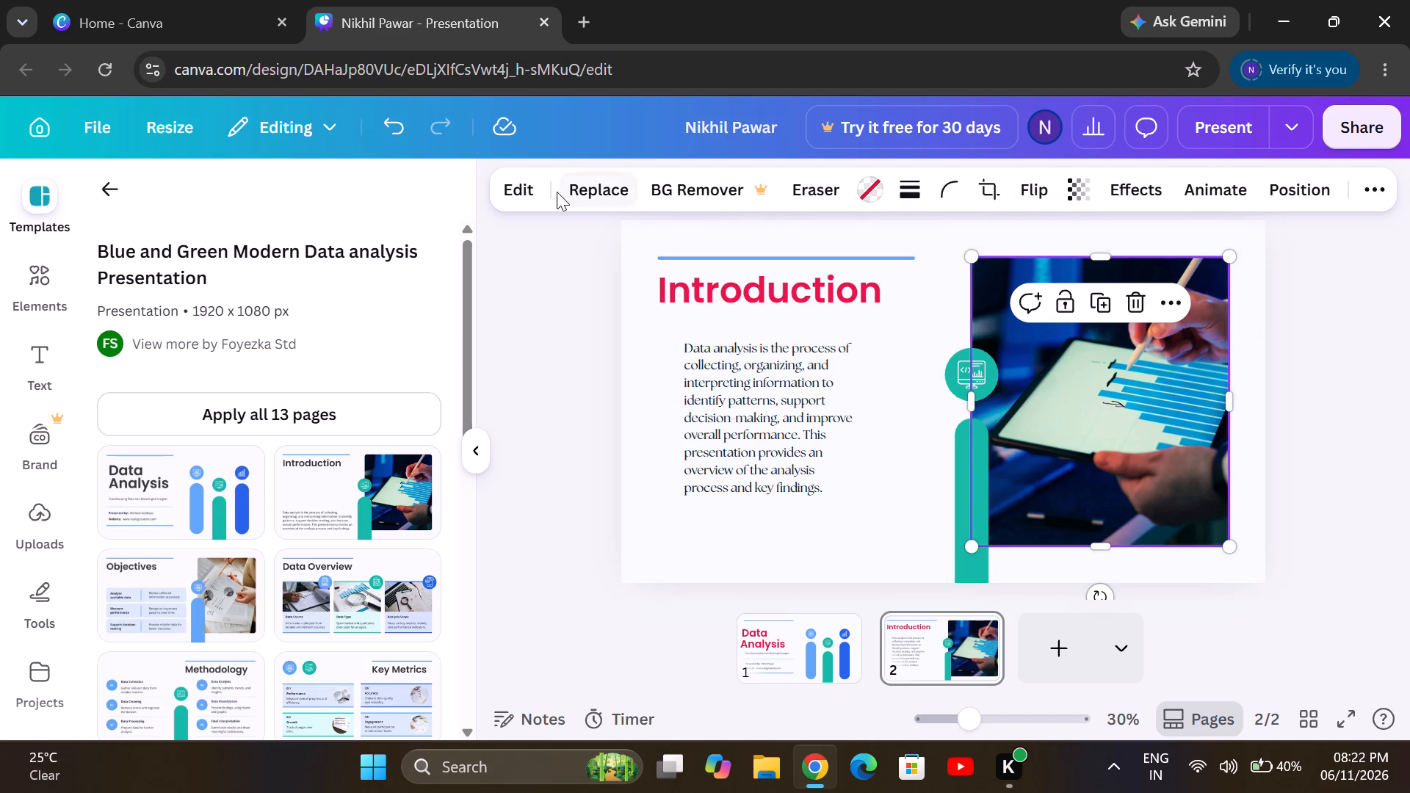
{"action": "left_click", "coordinate": [610, 198]}
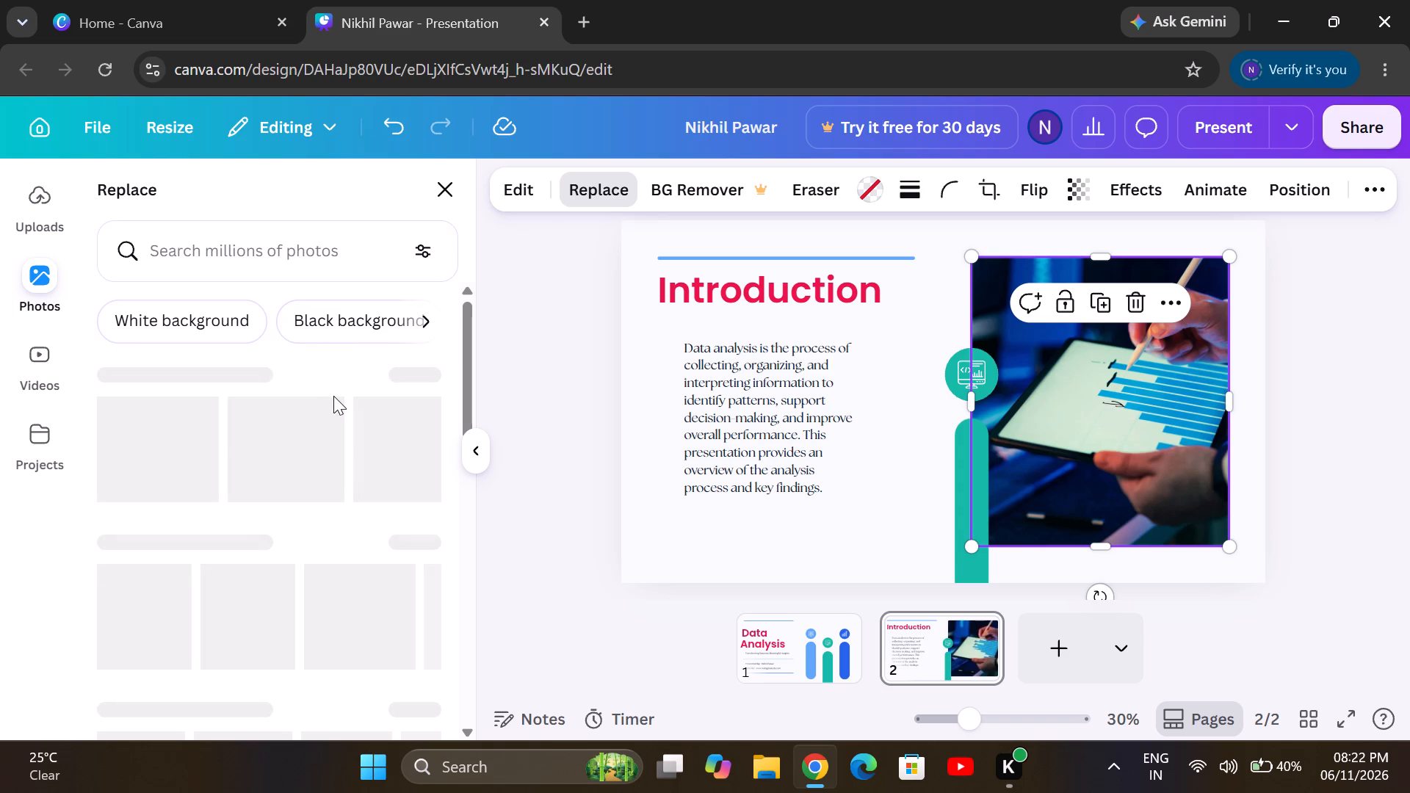
{"action": "scroll", "coordinate": [334, 399], "scroll_direction": "left", "scroll_amount": 1}
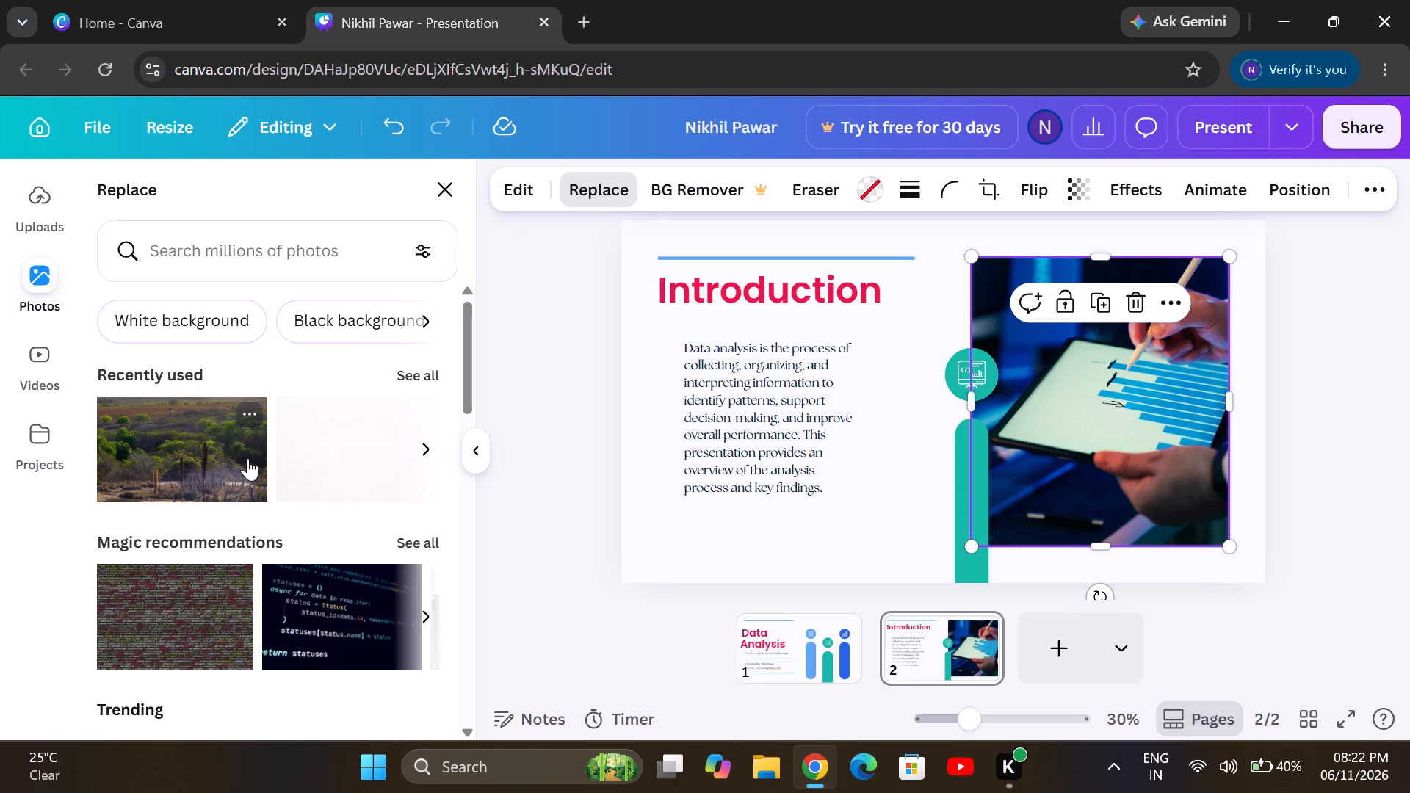
{"action": "scroll", "coordinate": [247, 458], "scroll_direction": "down", "scroll_amount": 4}
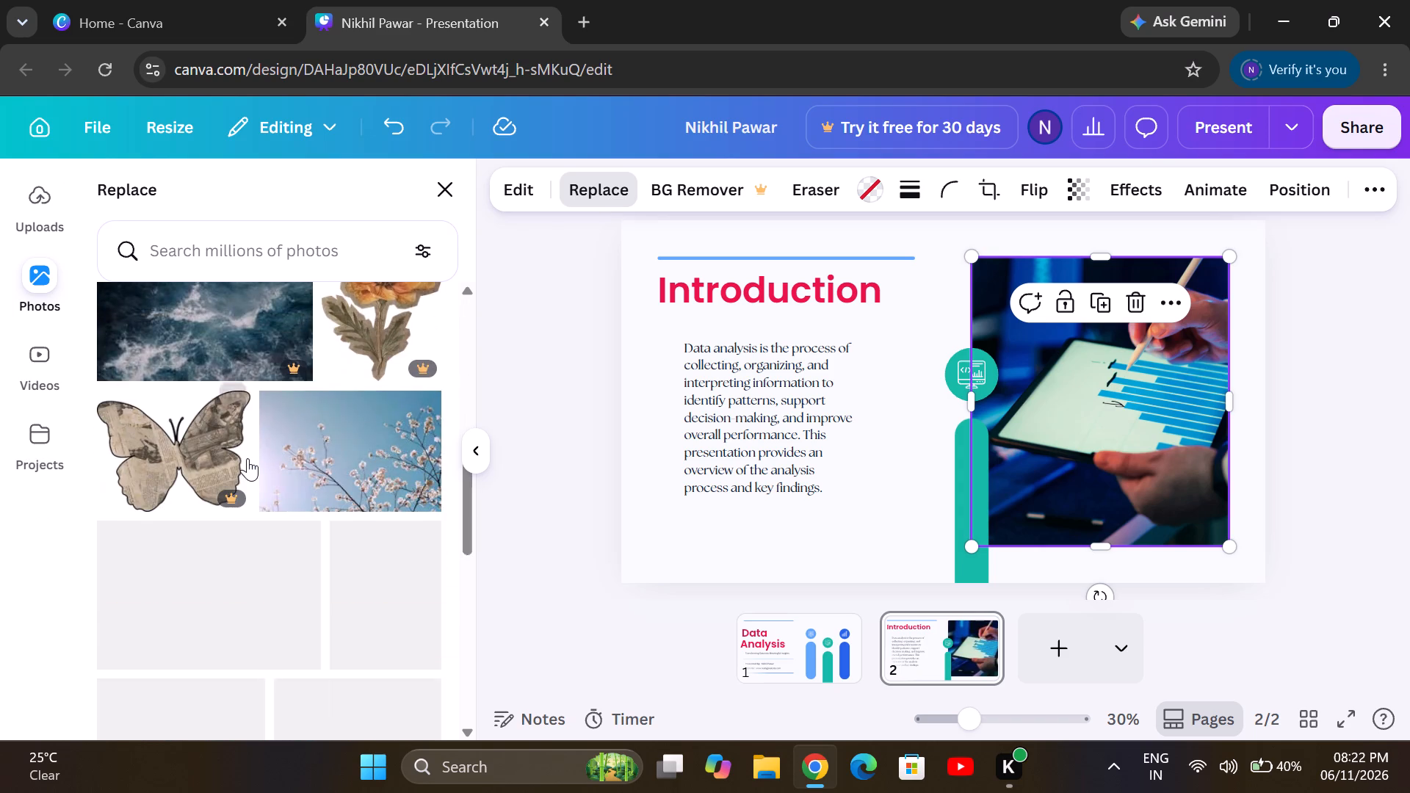
{"action": "scroll", "coordinate": [247, 458], "scroll_direction": "down", "scroll_amount": 1}
{"action": "scroll", "coordinate": [247, 458], "scroll_direction": "up", "scroll_amount": 3}
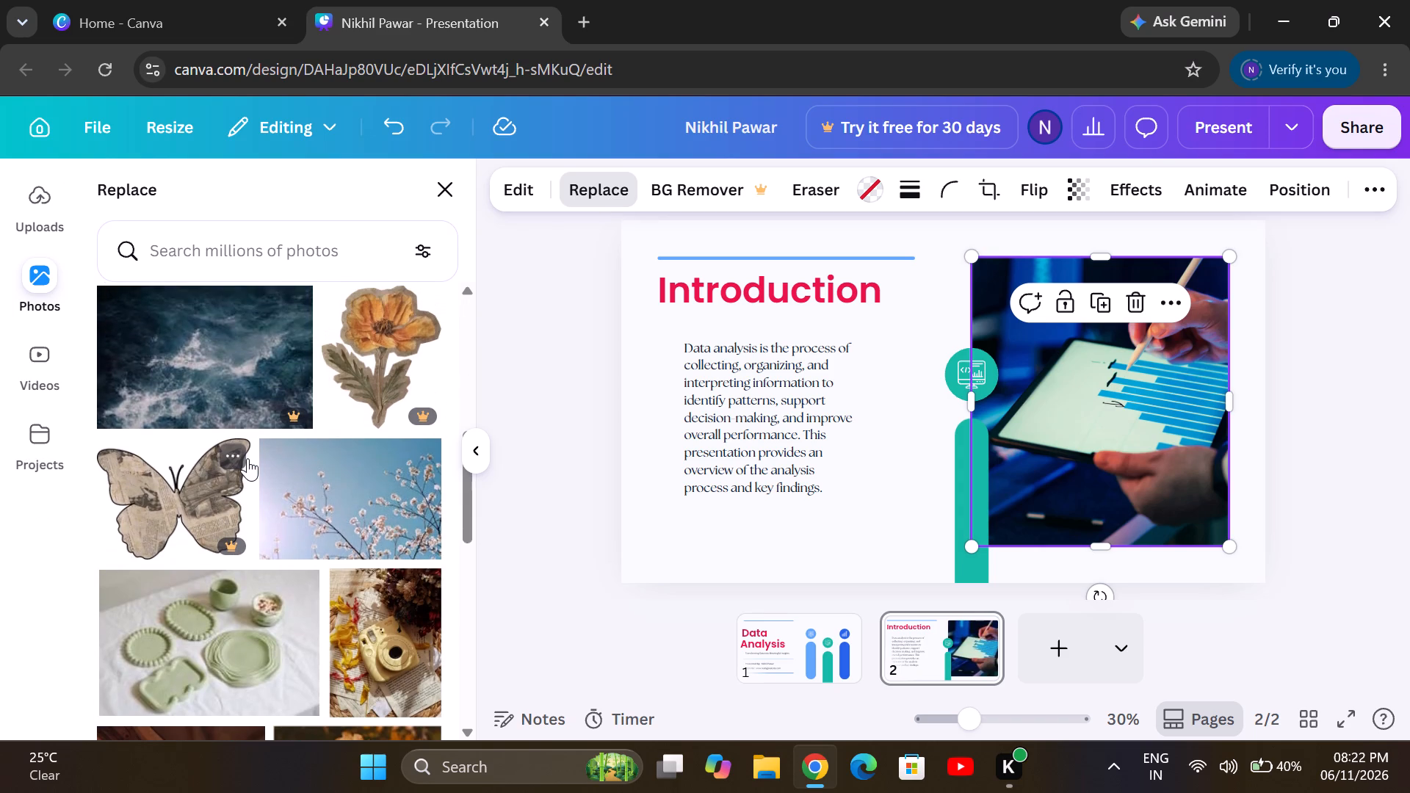
{"action": "scroll", "coordinate": [247, 458], "scroll_direction": "up", "scroll_amount": 2}
{"action": "scroll", "coordinate": [247, 458], "scroll_direction": "down", "scroll_amount": 1}
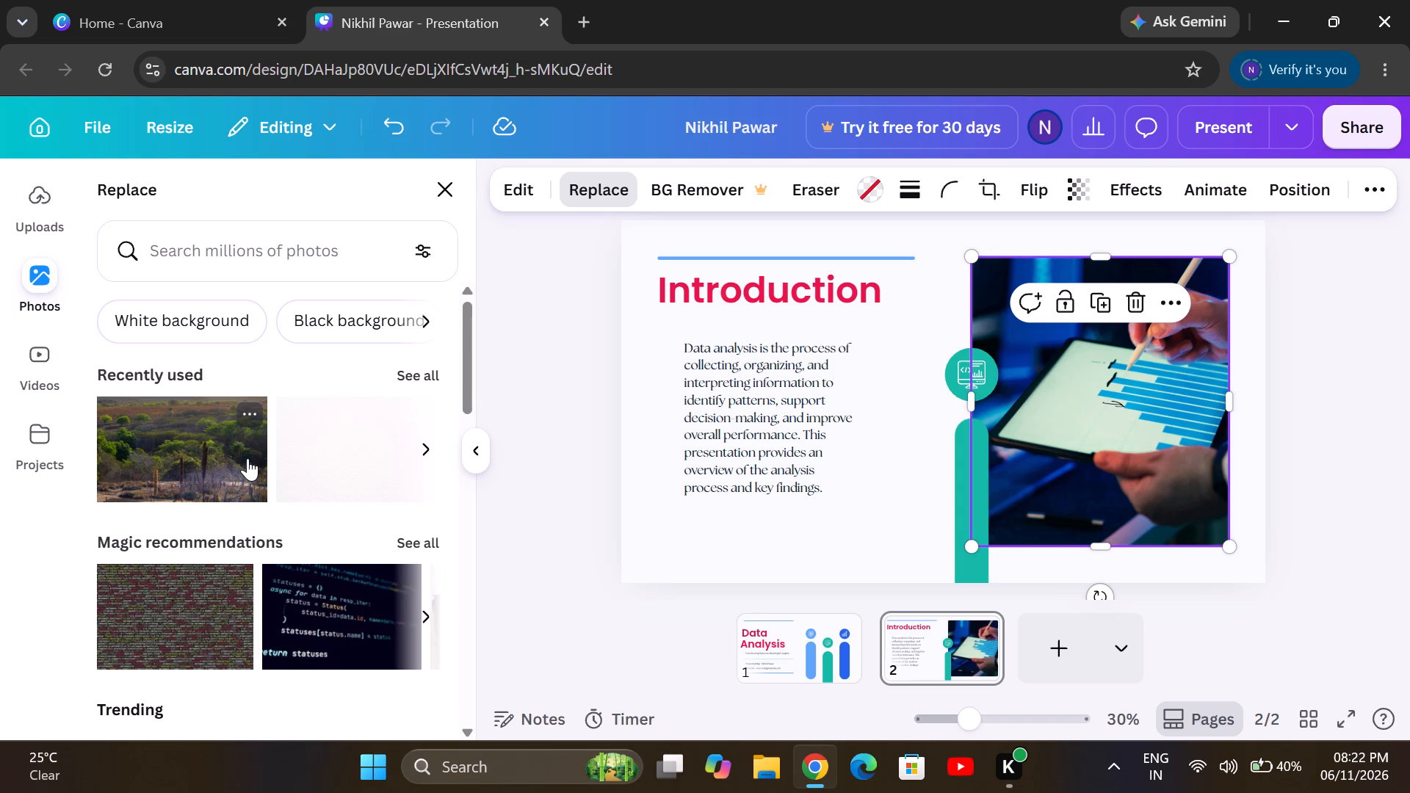
{"action": "scroll", "coordinate": [247, 458], "scroll_direction": "down", "scroll_amount": 3}
{"action": "scroll", "coordinate": [247, 458], "scroll_direction": "up", "scroll_amount": 1}
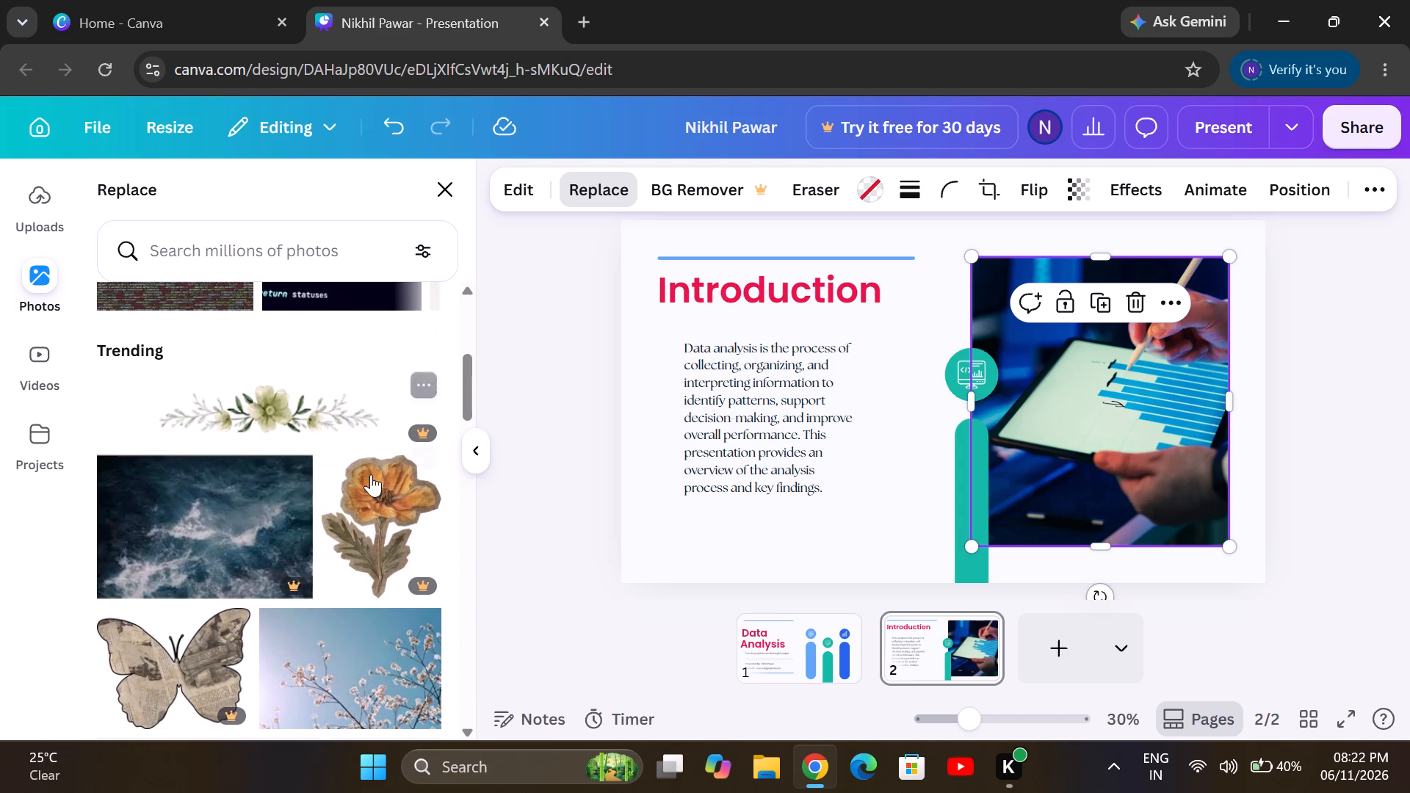
{"action": "left_click", "coordinate": [540, 607]}
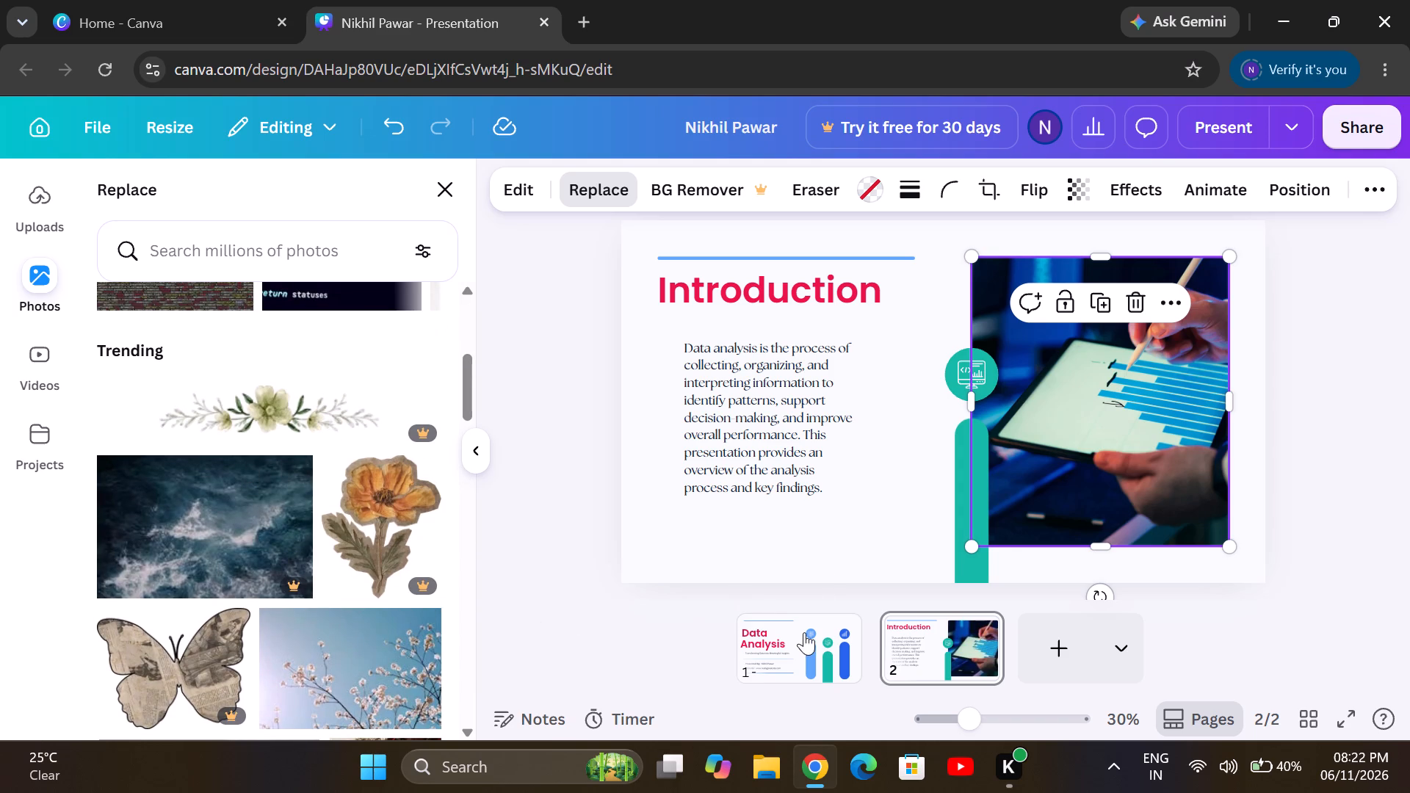
Add pages 3 and 4, try the Methodology layout on page 3, and settle on the Objectives layout for it.
{"action": "left_click", "coordinate": [1052, 648]}
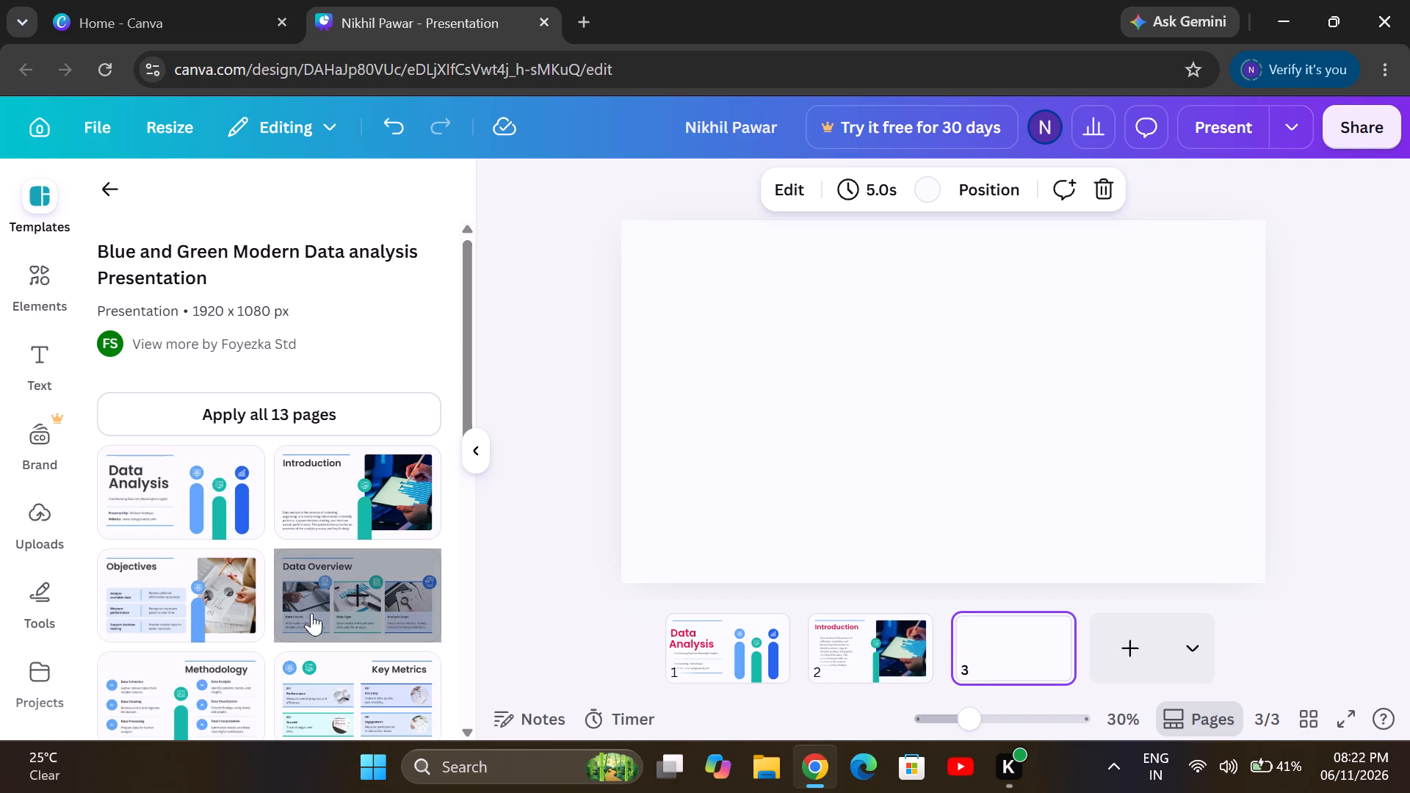
{"action": "left_click", "coordinate": [257, 601]}
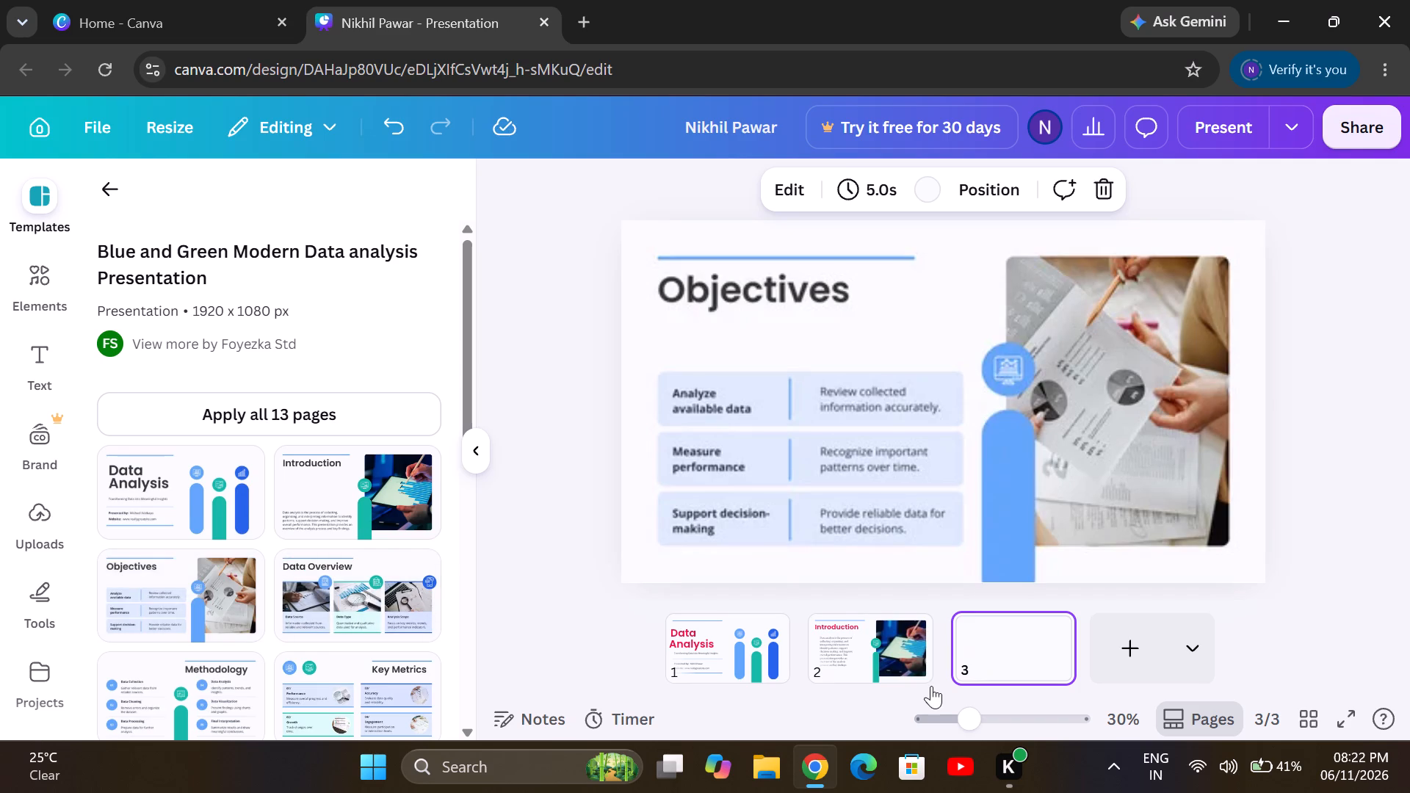
{"action": "left_click", "coordinate": [1150, 653]}
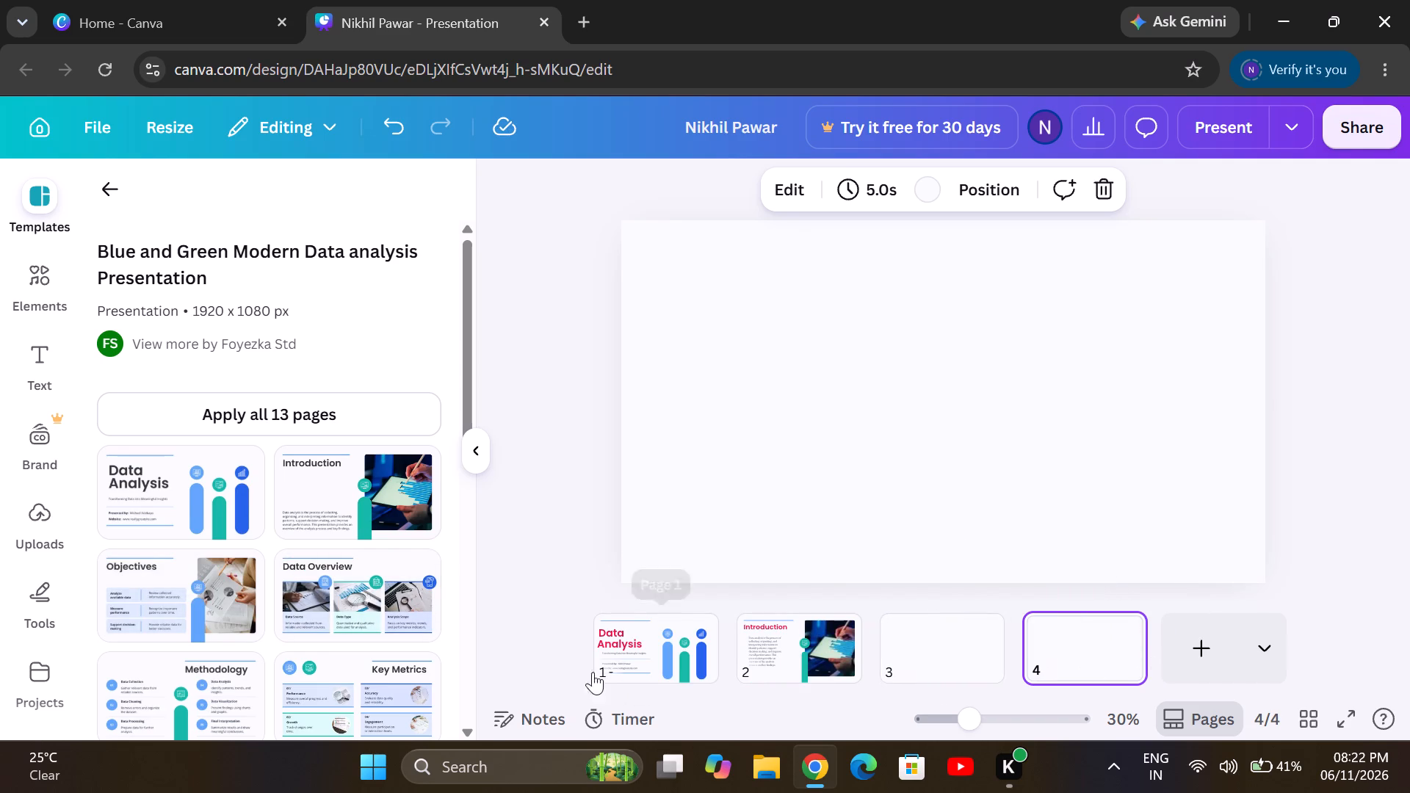
{"action": "left_click", "coordinate": [384, 574]}
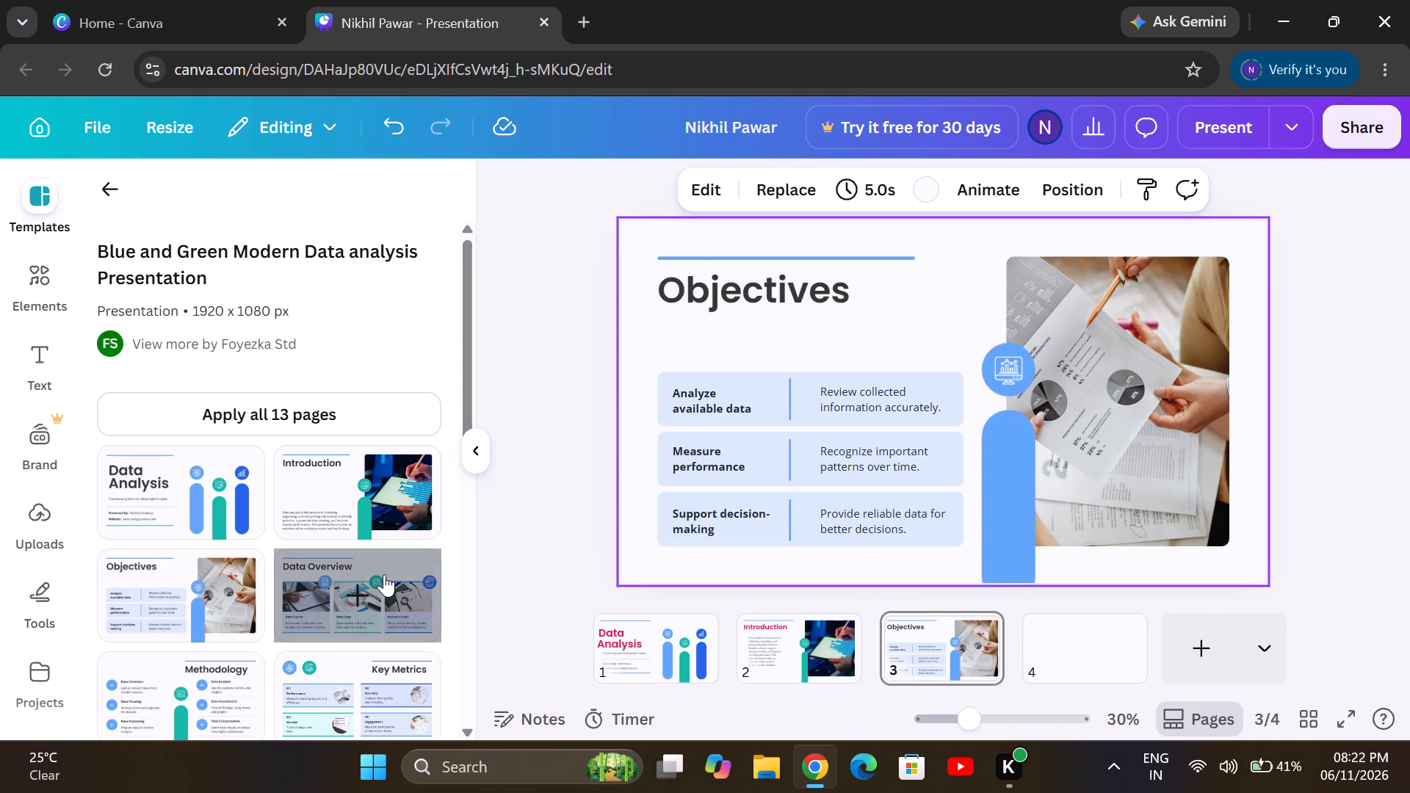
{"action": "left_click", "coordinate": [166, 678]}
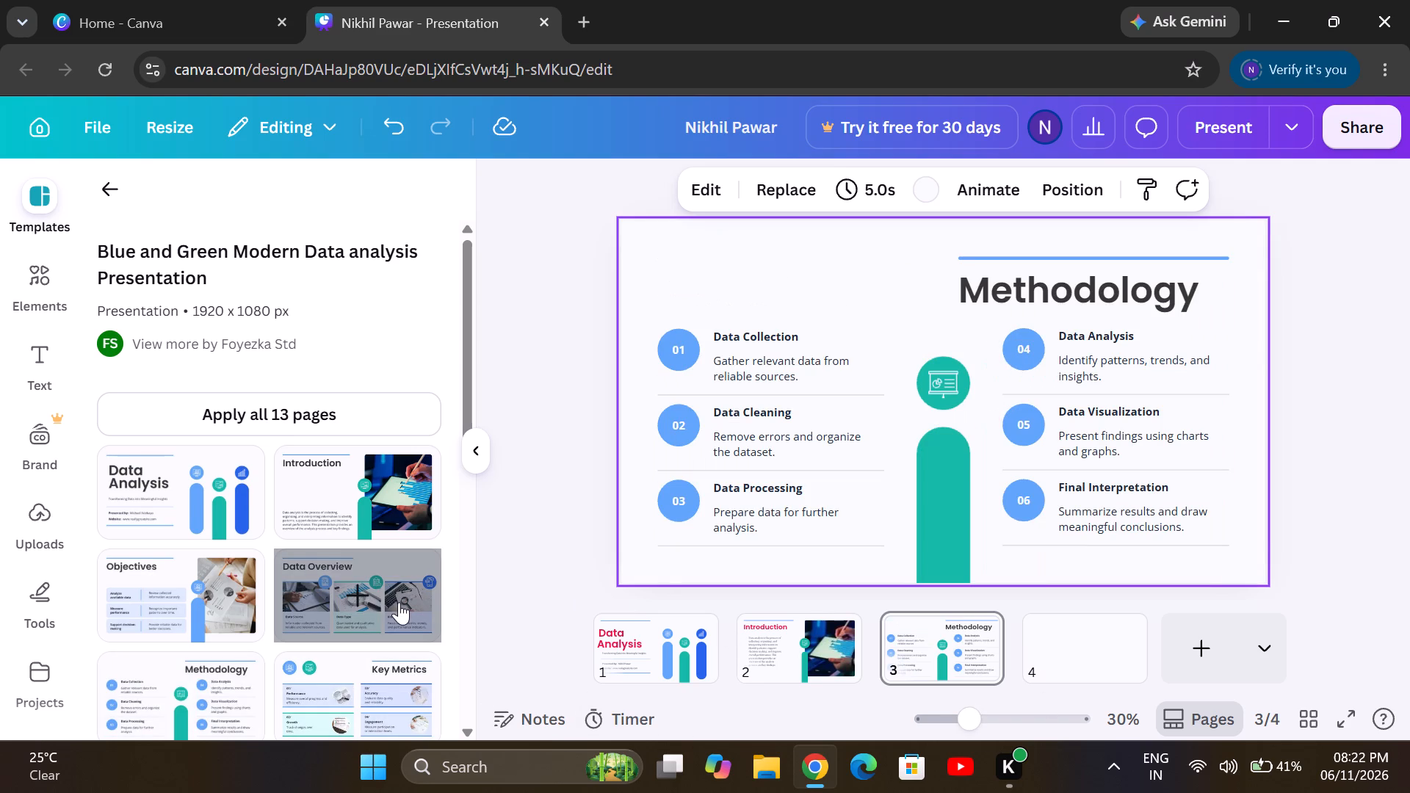
{"action": "left_click", "coordinate": [178, 595]}
Apply the Data Overview layout to blank page 4, and add page 5 with the Methodology layout.
{"action": "left_click", "coordinate": [1028, 671]}
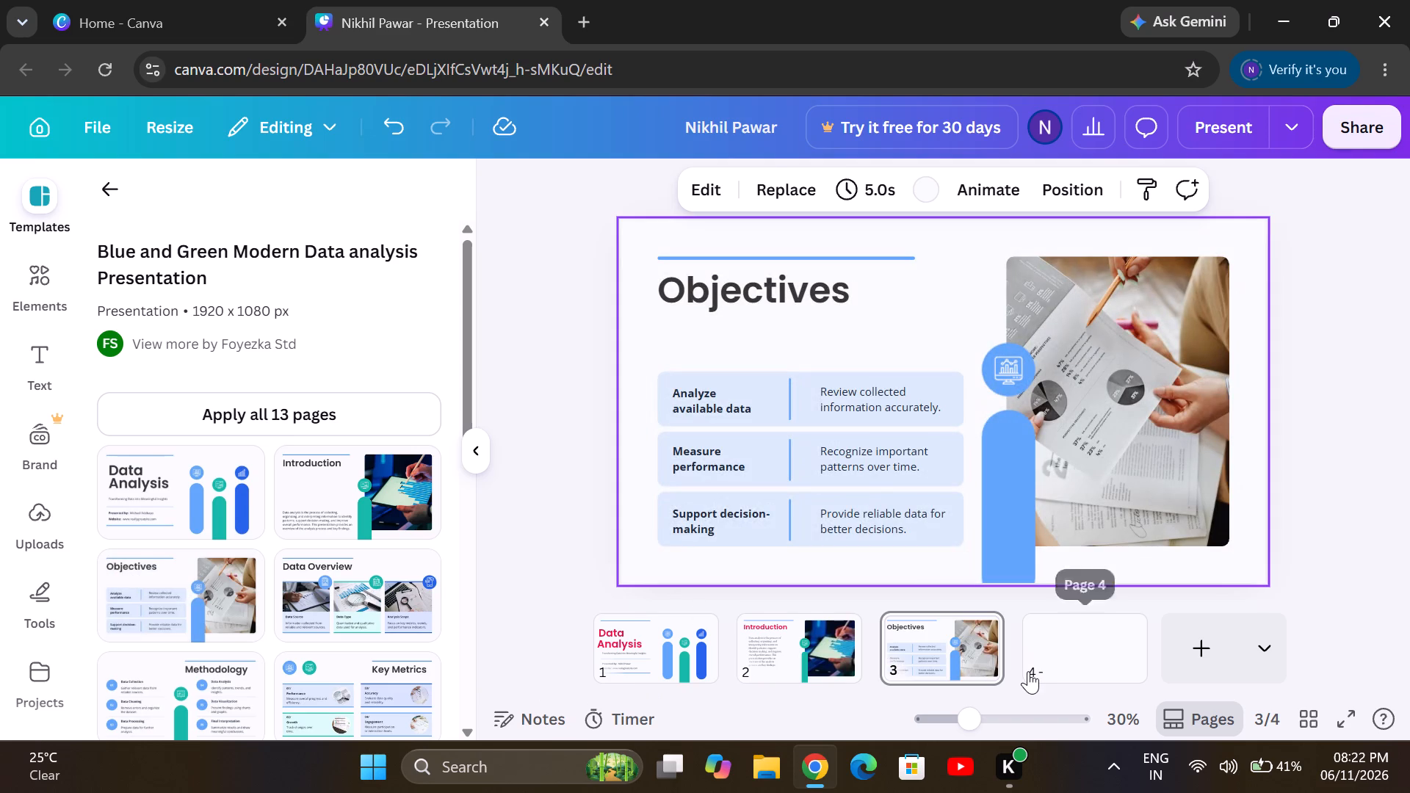
{"action": "left_click", "coordinate": [406, 615]}
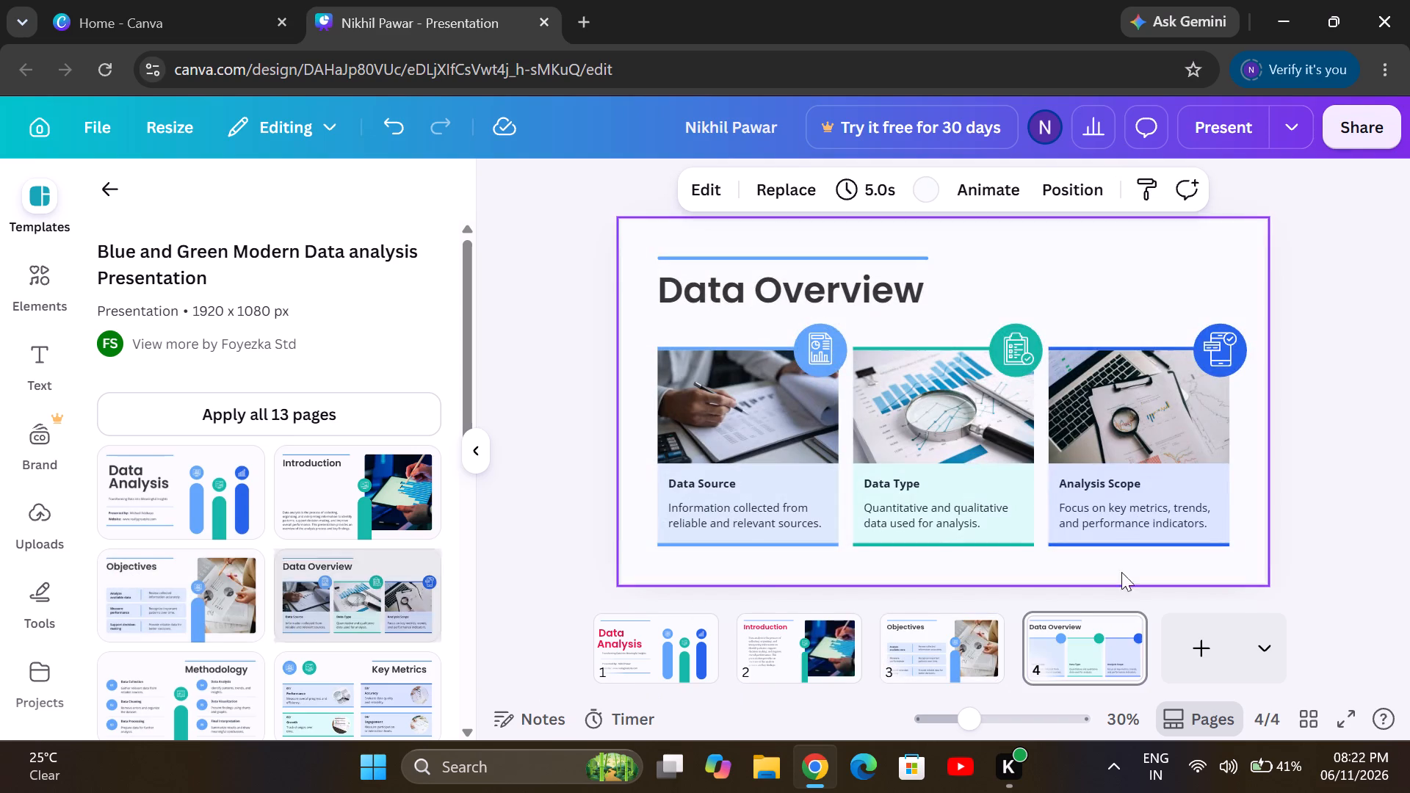
{"action": "left_click", "coordinate": [1201, 673]}
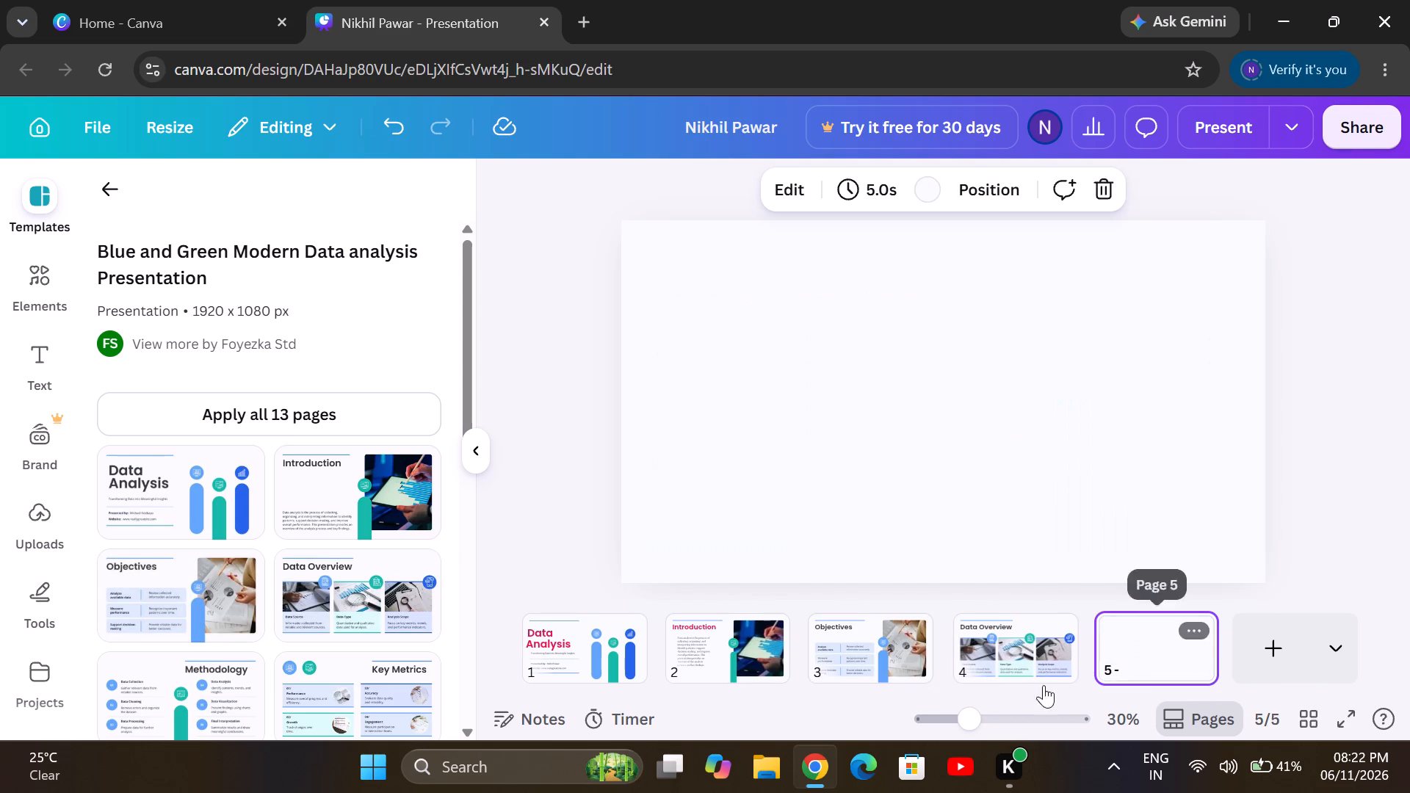
{"action": "left_click", "coordinate": [185, 684]}
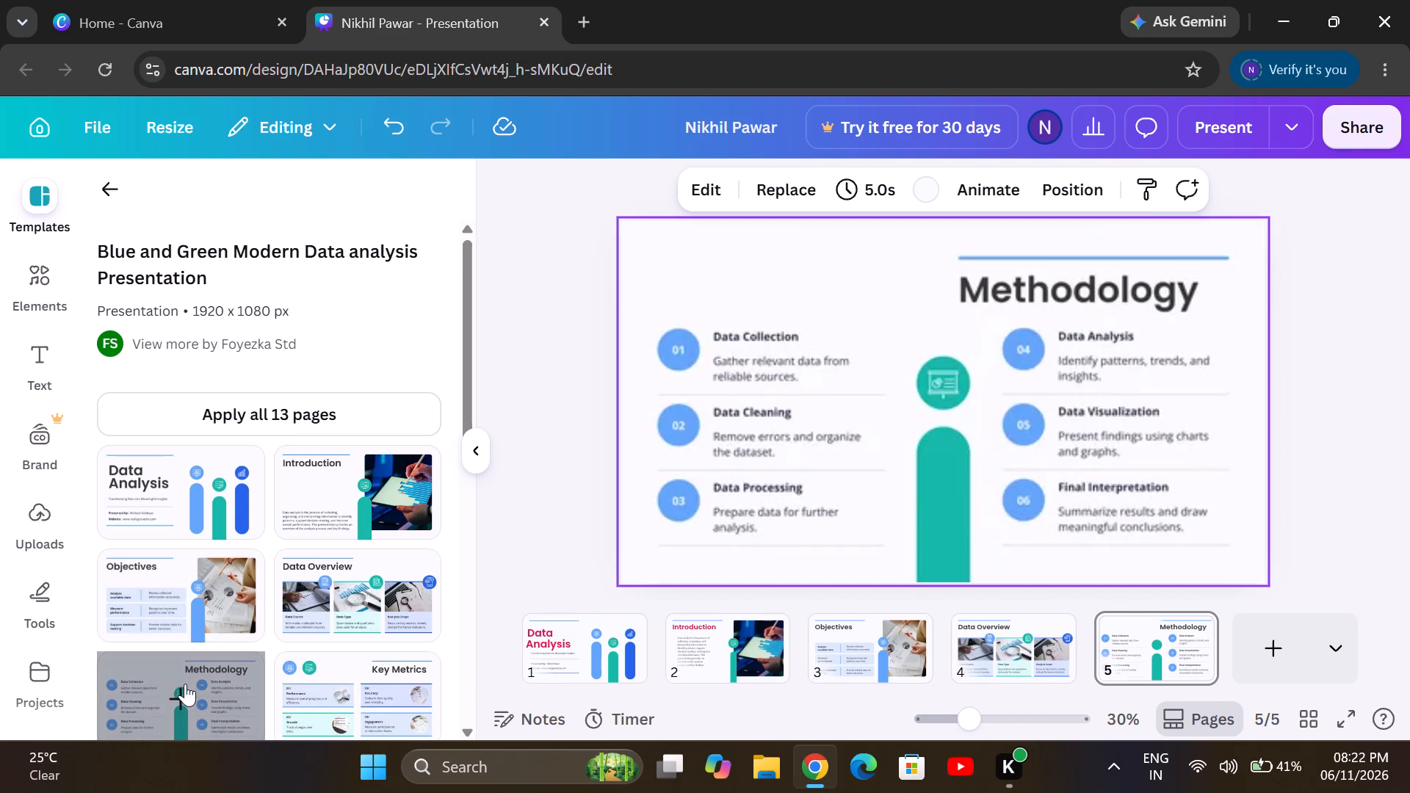
Add pages 6 and 7, apply the Key Metrics layout to page 6, and replace it with Data Insights.
{"action": "left_click", "coordinate": [1281, 648]}
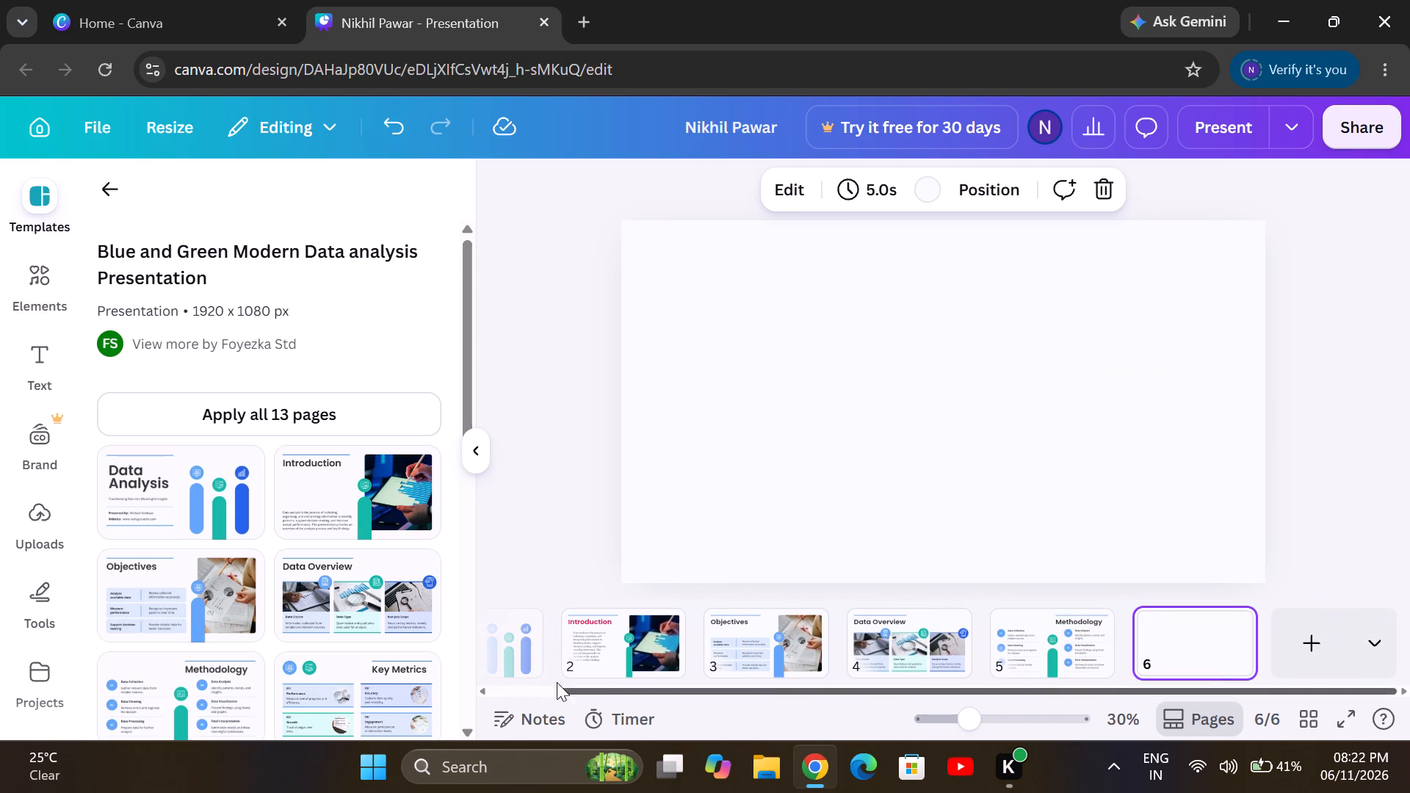
{"action": "left_click", "coordinate": [412, 711]}
{"action": "scroll", "coordinate": [412, 711], "scroll_direction": "down", "scroll_amount": 2}
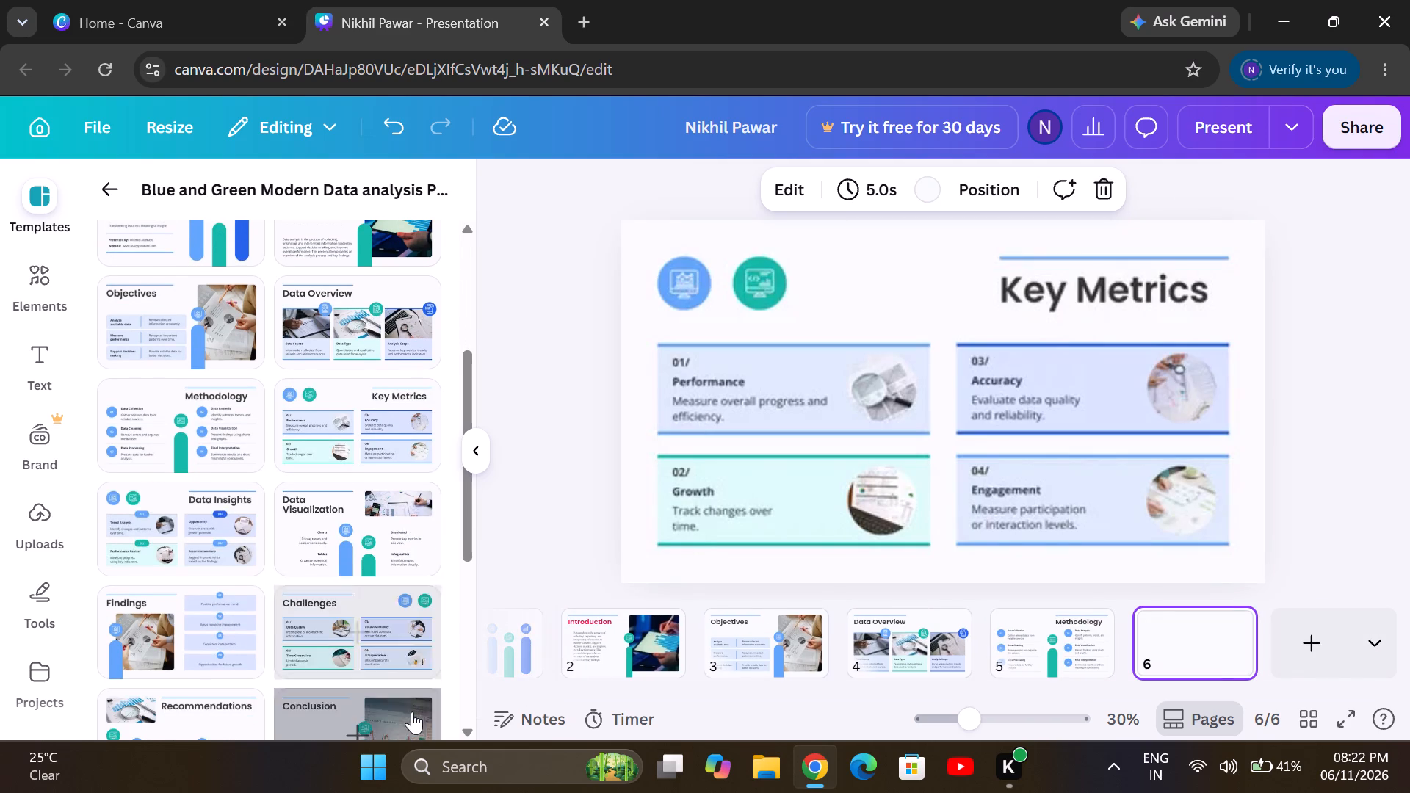
{"action": "left_click", "coordinate": [1336, 626]}
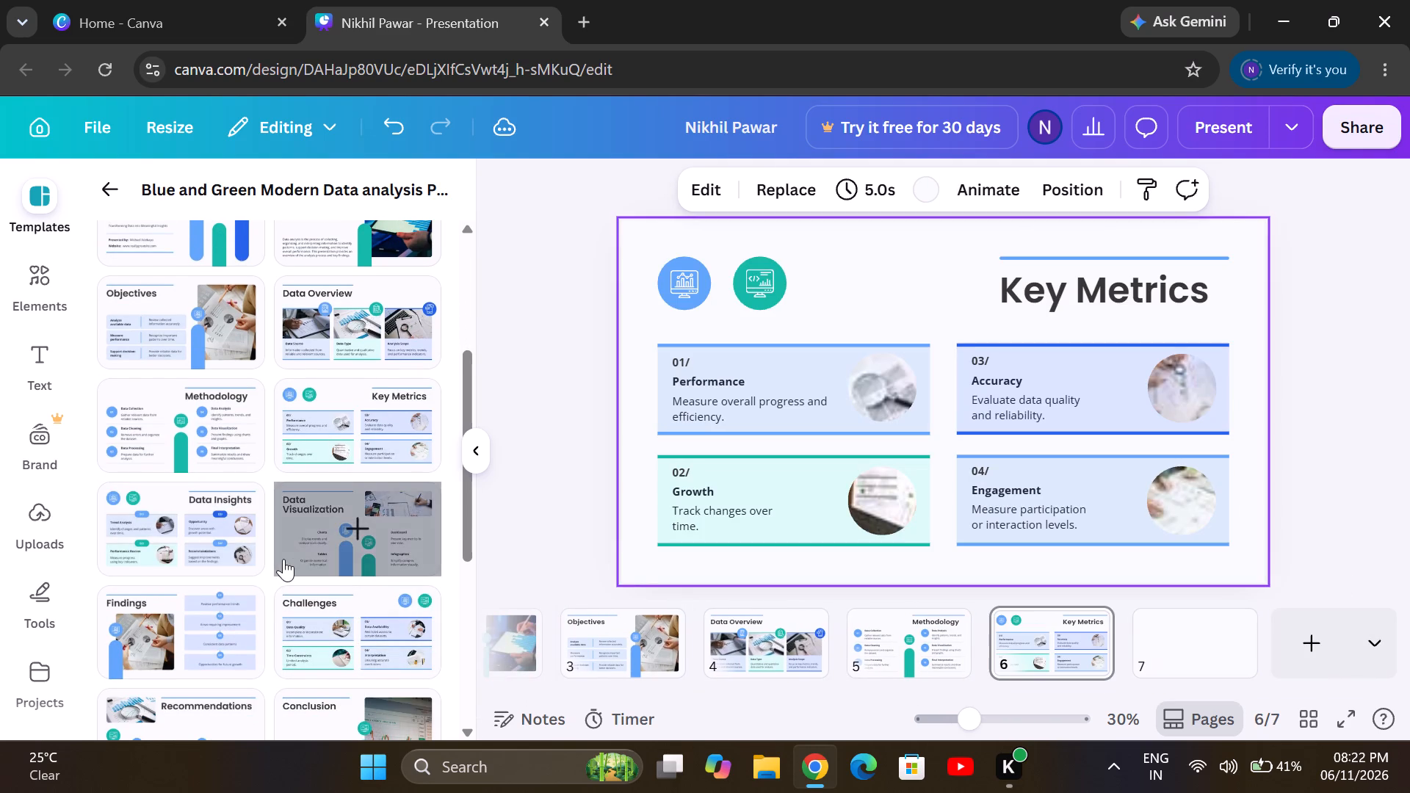
{"action": "left_click", "coordinate": [175, 548]}
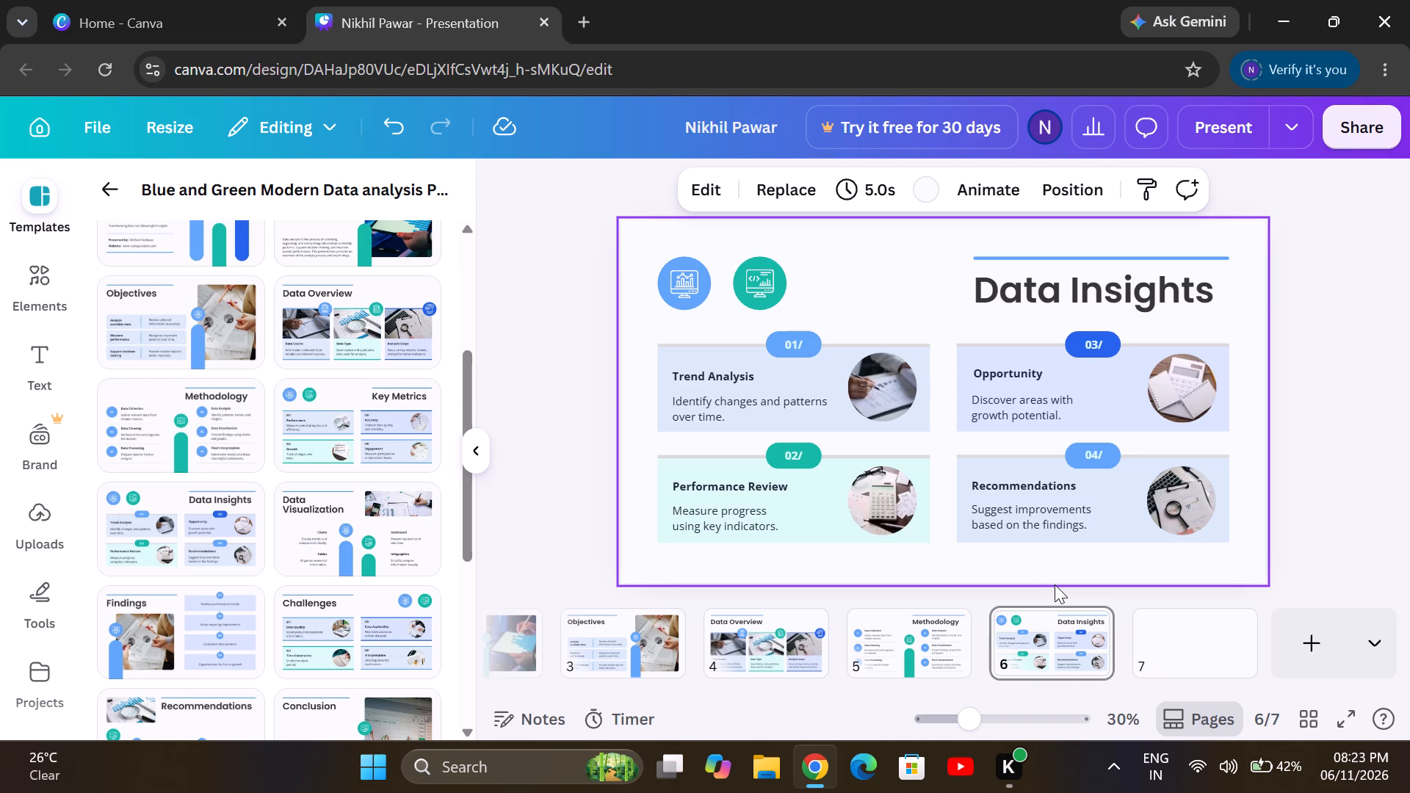
Apply the Data Visualization layout to page 7, add page 8, and replace page 7's layout with Findings.
{"action": "left_click", "coordinate": [1176, 648]}
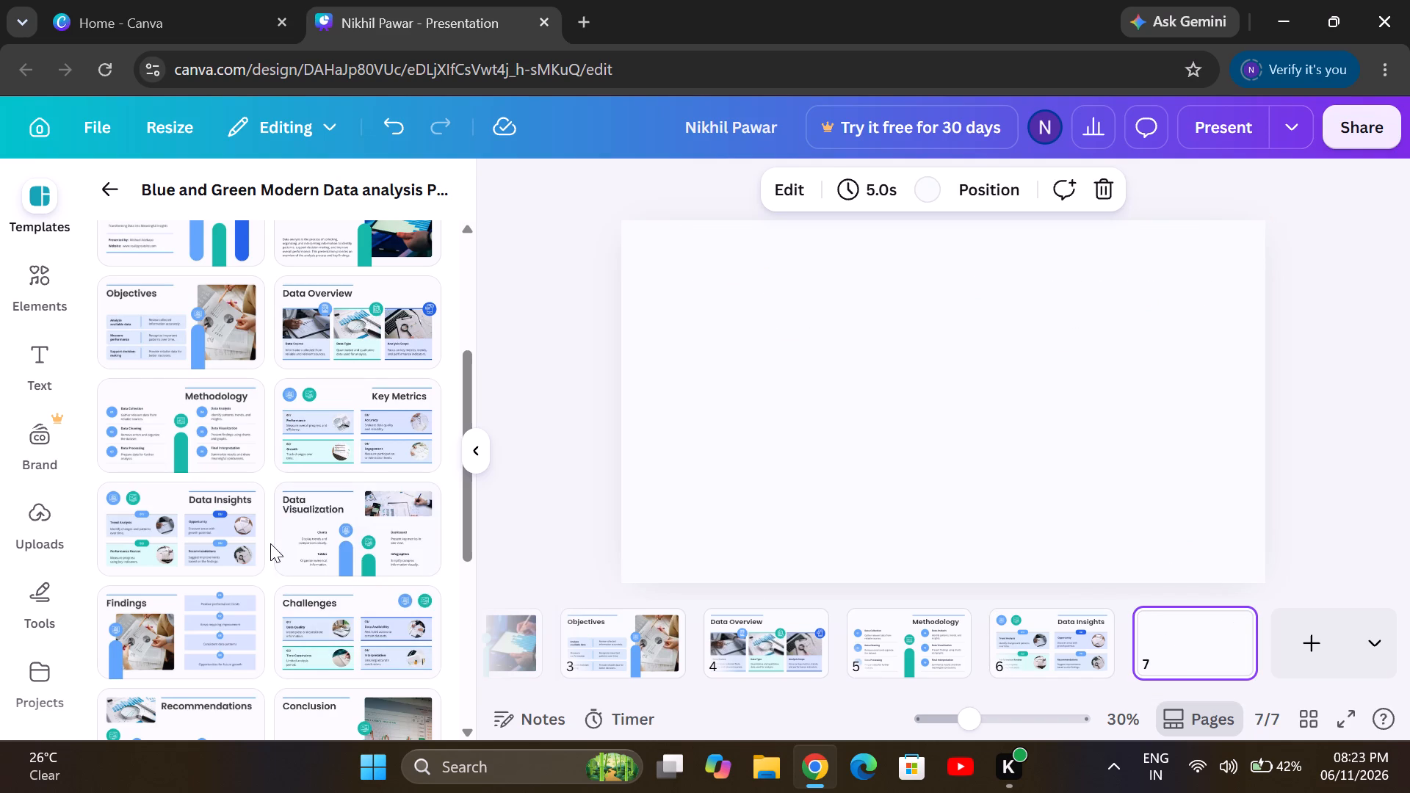
{"action": "left_click", "coordinate": [362, 557]}
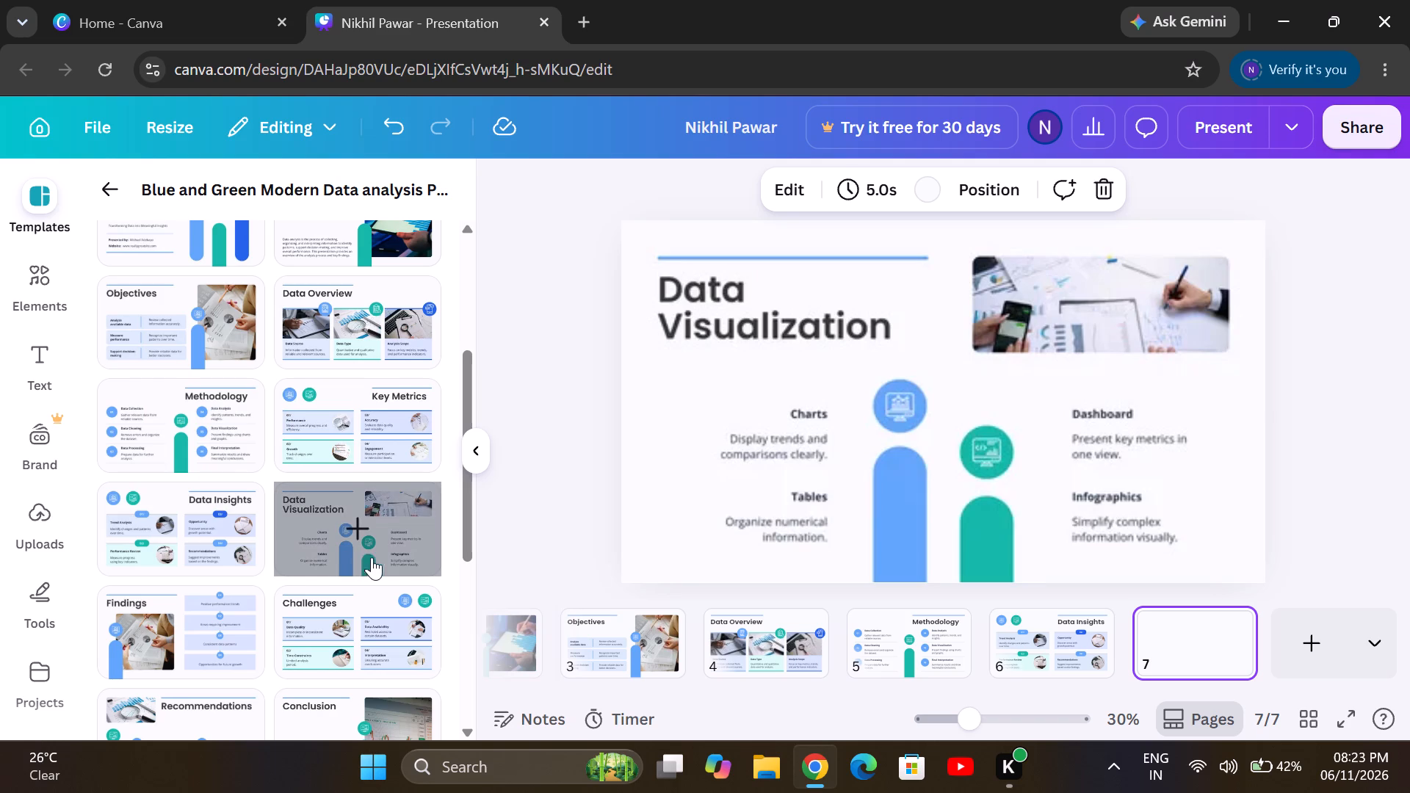
{"action": "left_click", "coordinate": [1321, 655]}
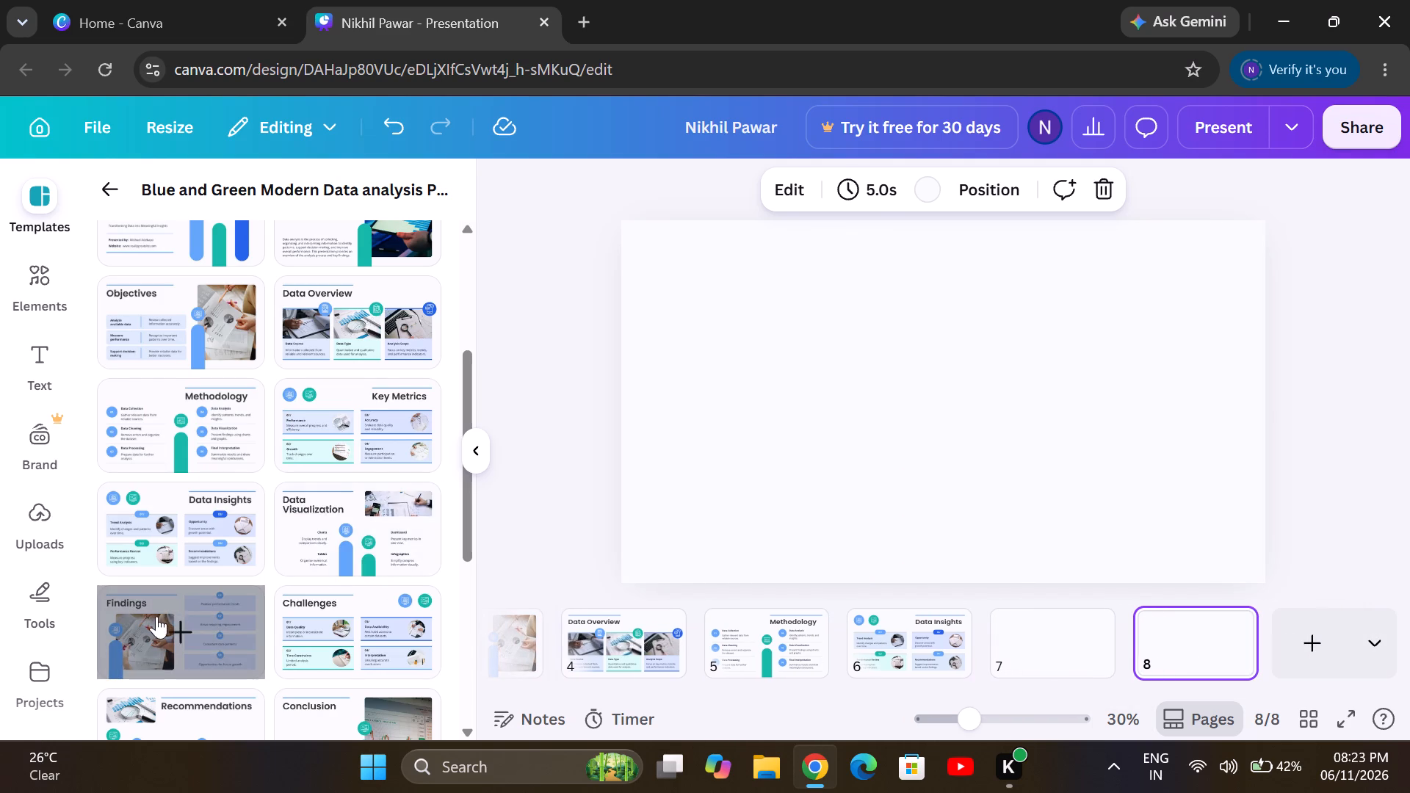
{"action": "left_click", "coordinate": [235, 643]}
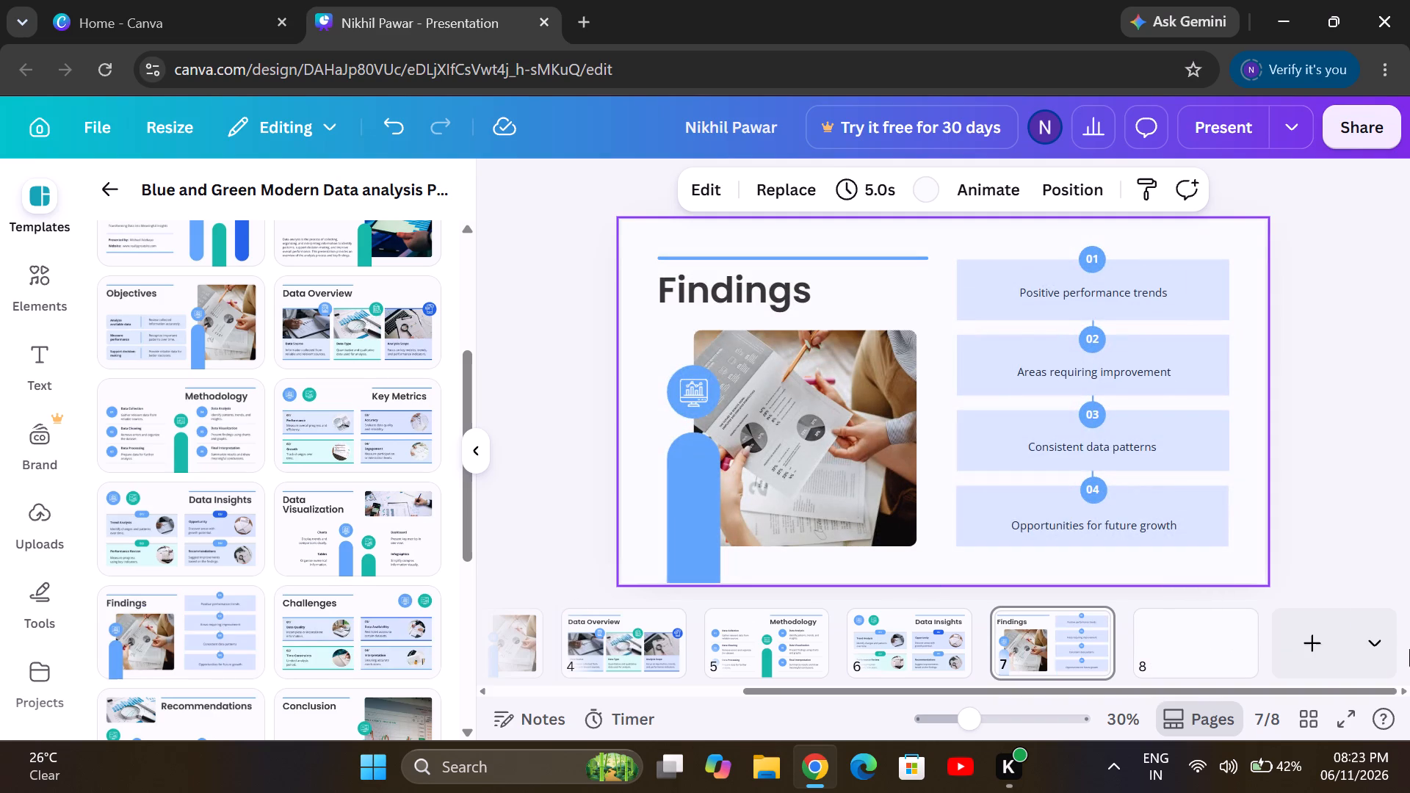
Add a ninth page, and apply the Challenges layout to blank page 8.
{"action": "left_click", "coordinate": [1328, 664]}
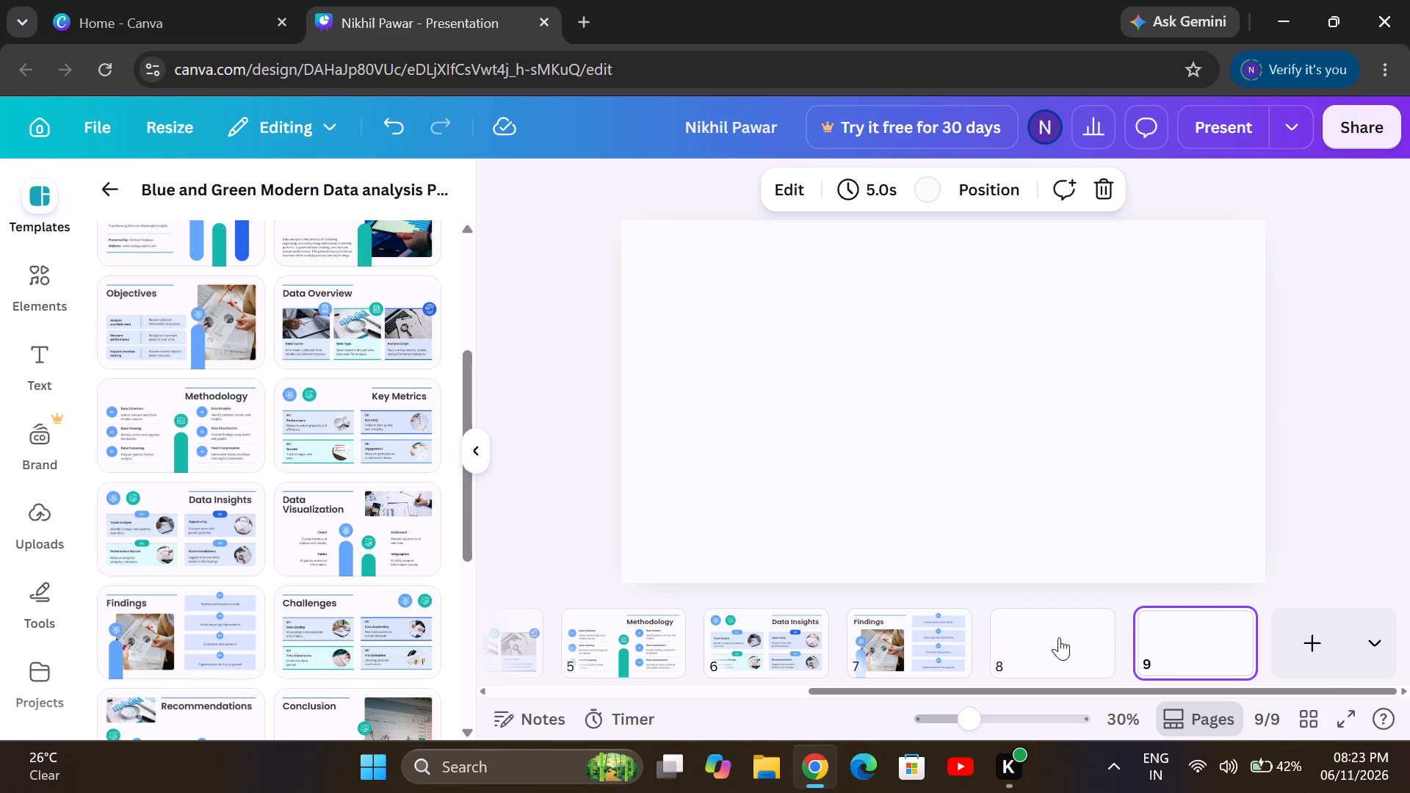
{"action": "left_click", "coordinate": [1010, 659]}
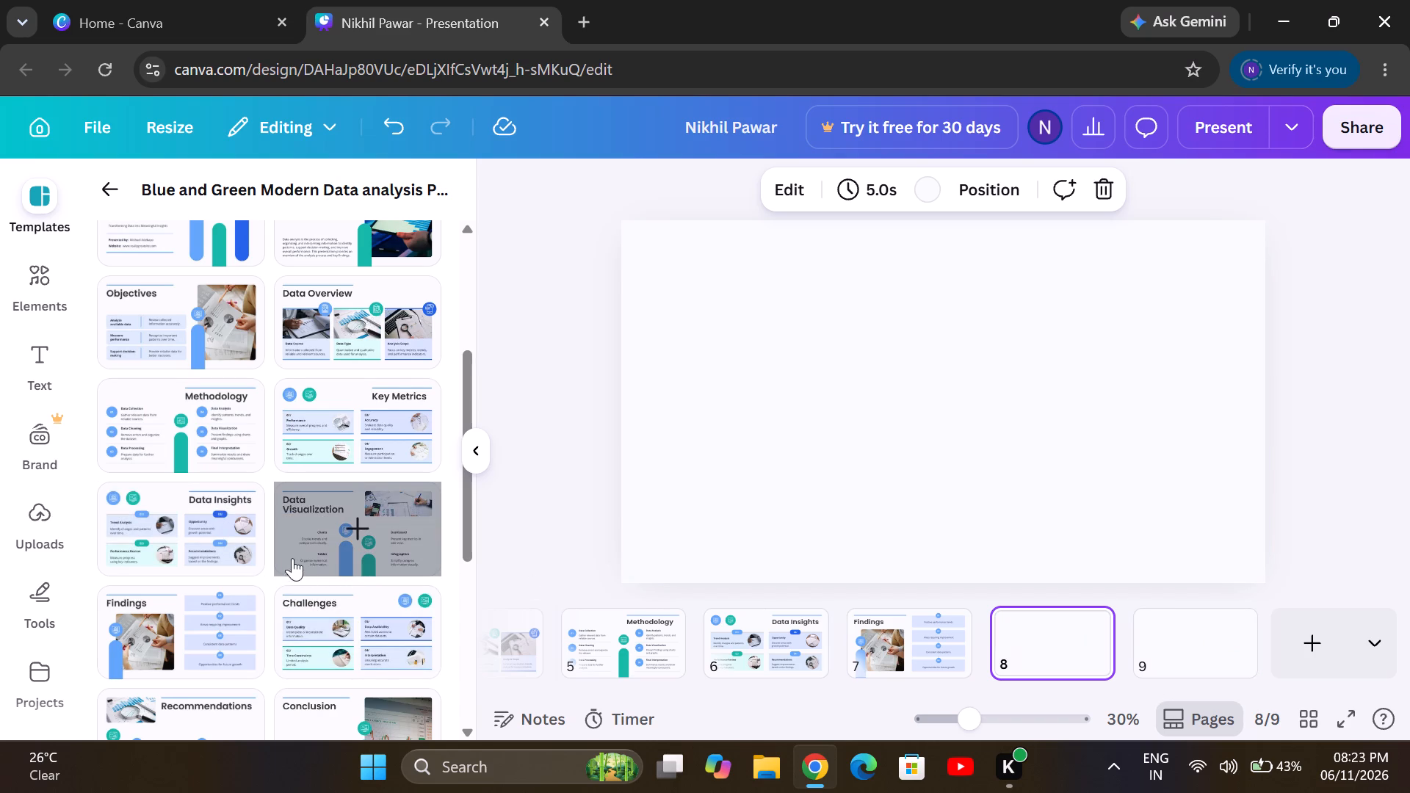
{"action": "left_click", "coordinate": [317, 623]}
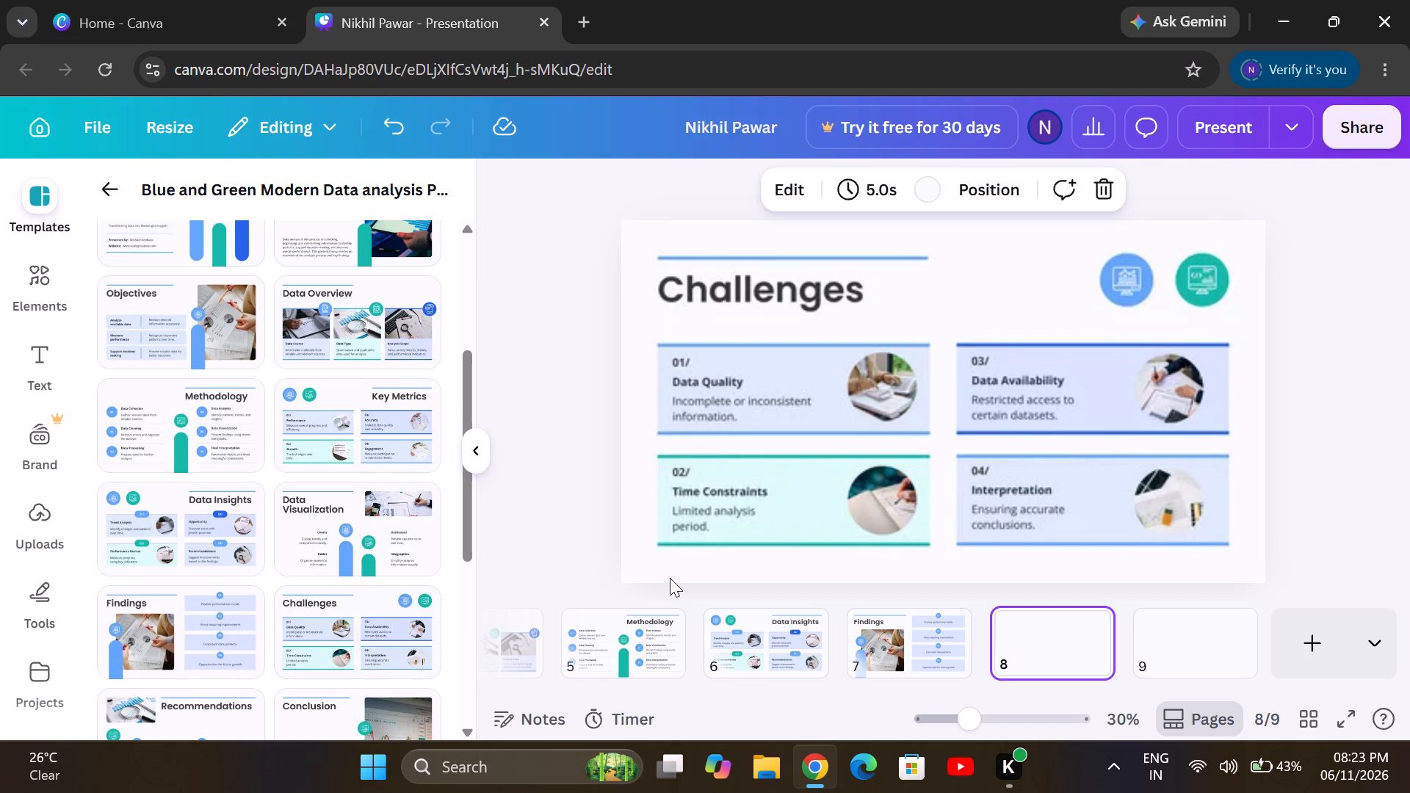
Recolour the Objectives heading on page 3 to the bright royal blue already used in the design.
{"action": "scroll", "coordinate": [670, 578], "scroll_direction": "up", "scroll_amount": 1}
{"action": "scroll", "coordinate": [636, 676], "scroll_direction": "right", "scroll_amount": 5}
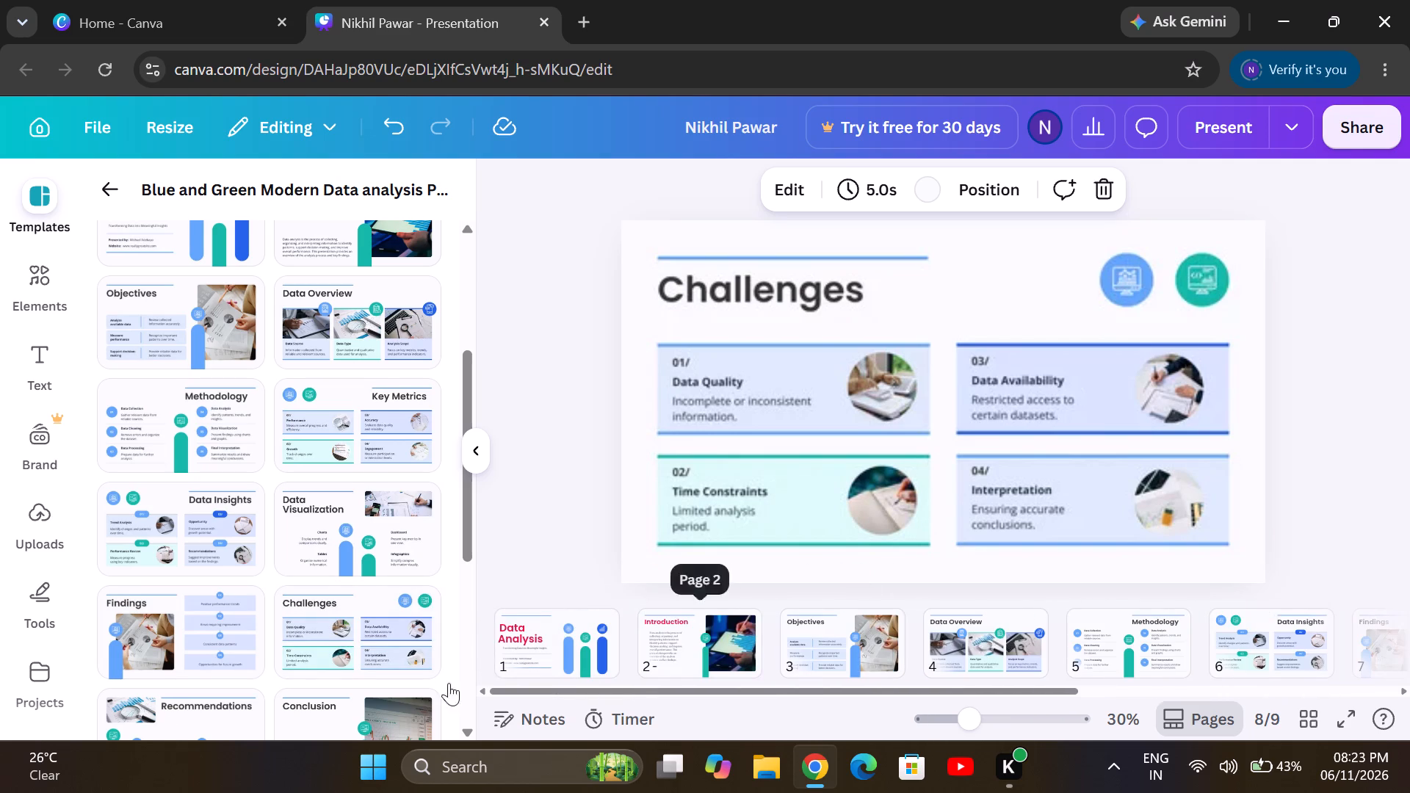
{"action": "left_click", "coordinate": [847, 656]}
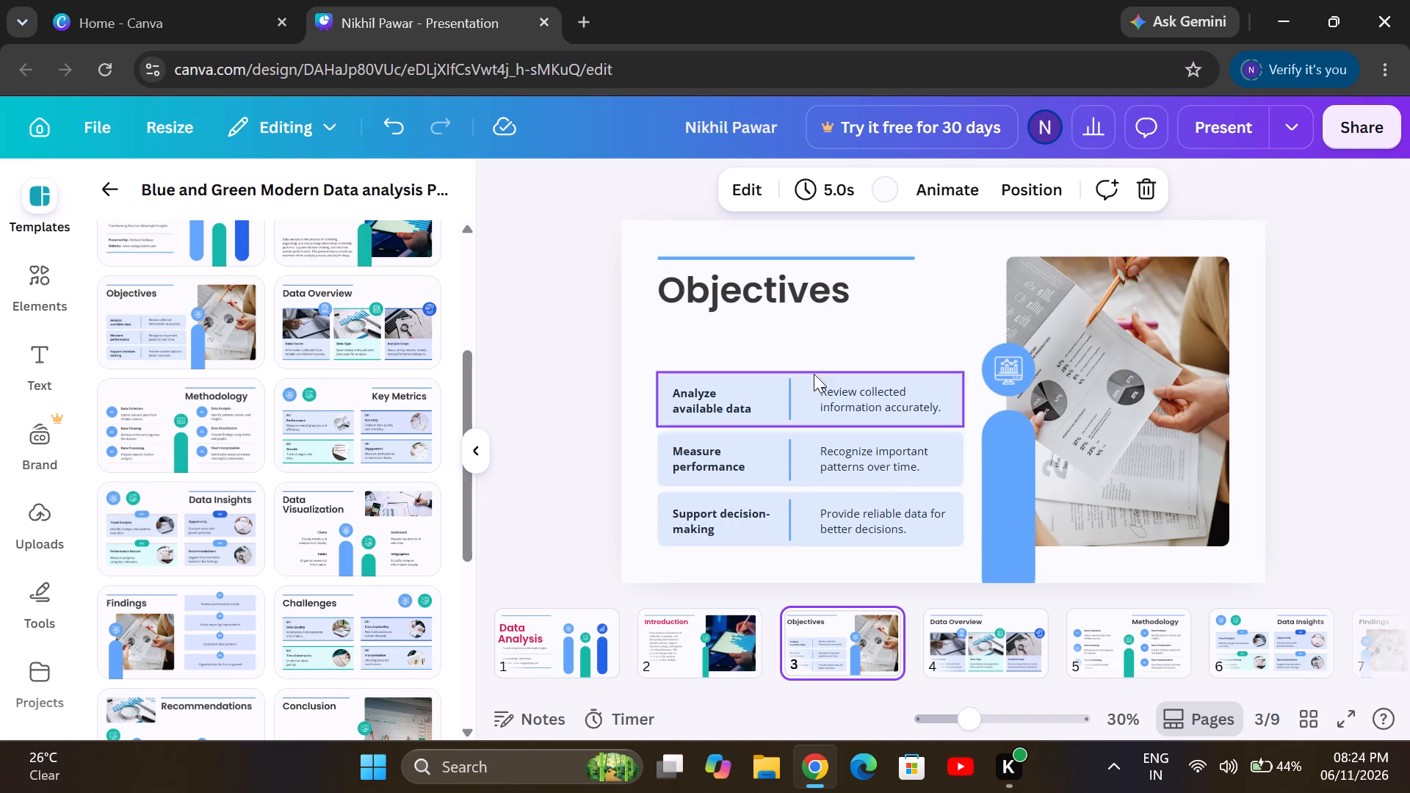
{"action": "left_click", "coordinate": [778, 300]}
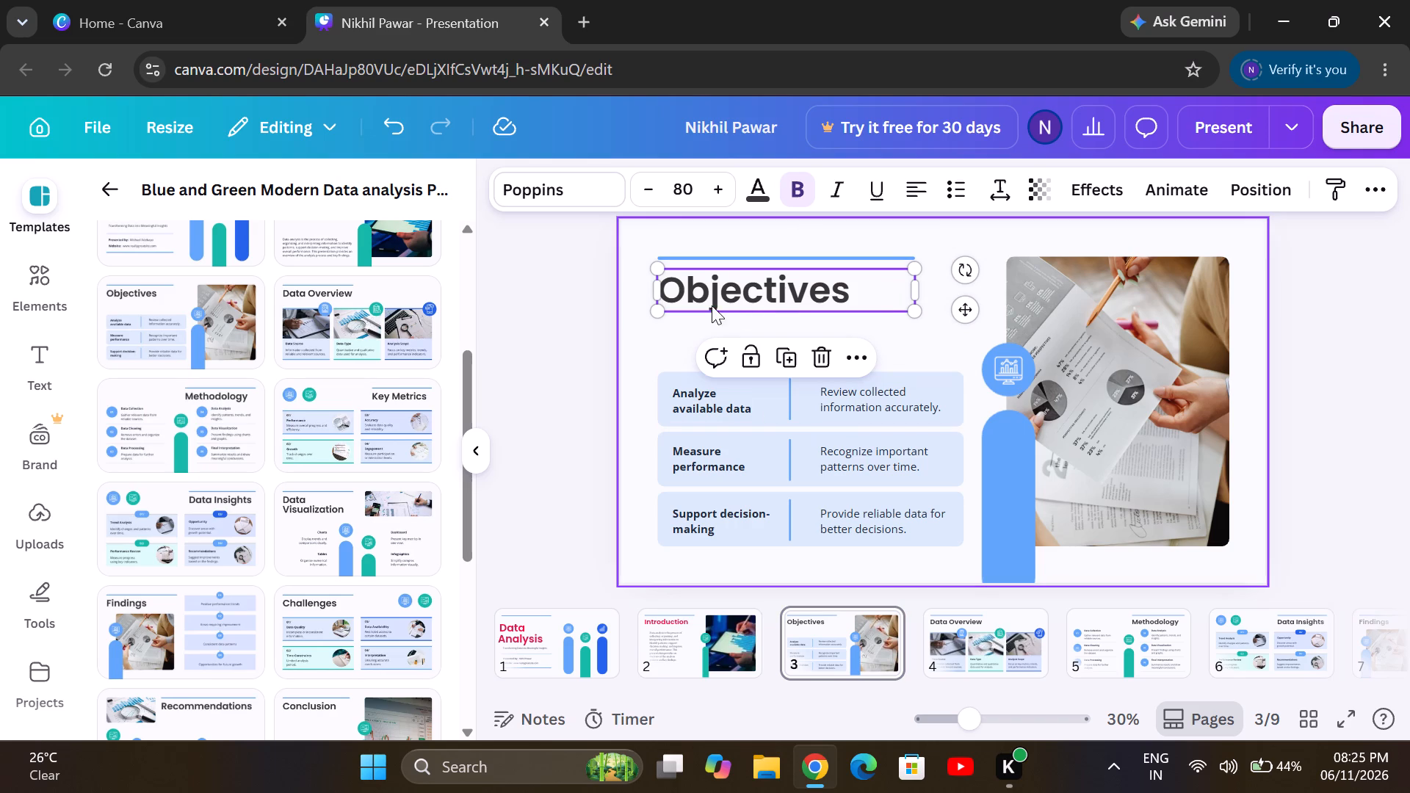
{"action": "left_click", "coordinate": [754, 306]}
{"action": "left_click", "coordinate": [759, 184]}
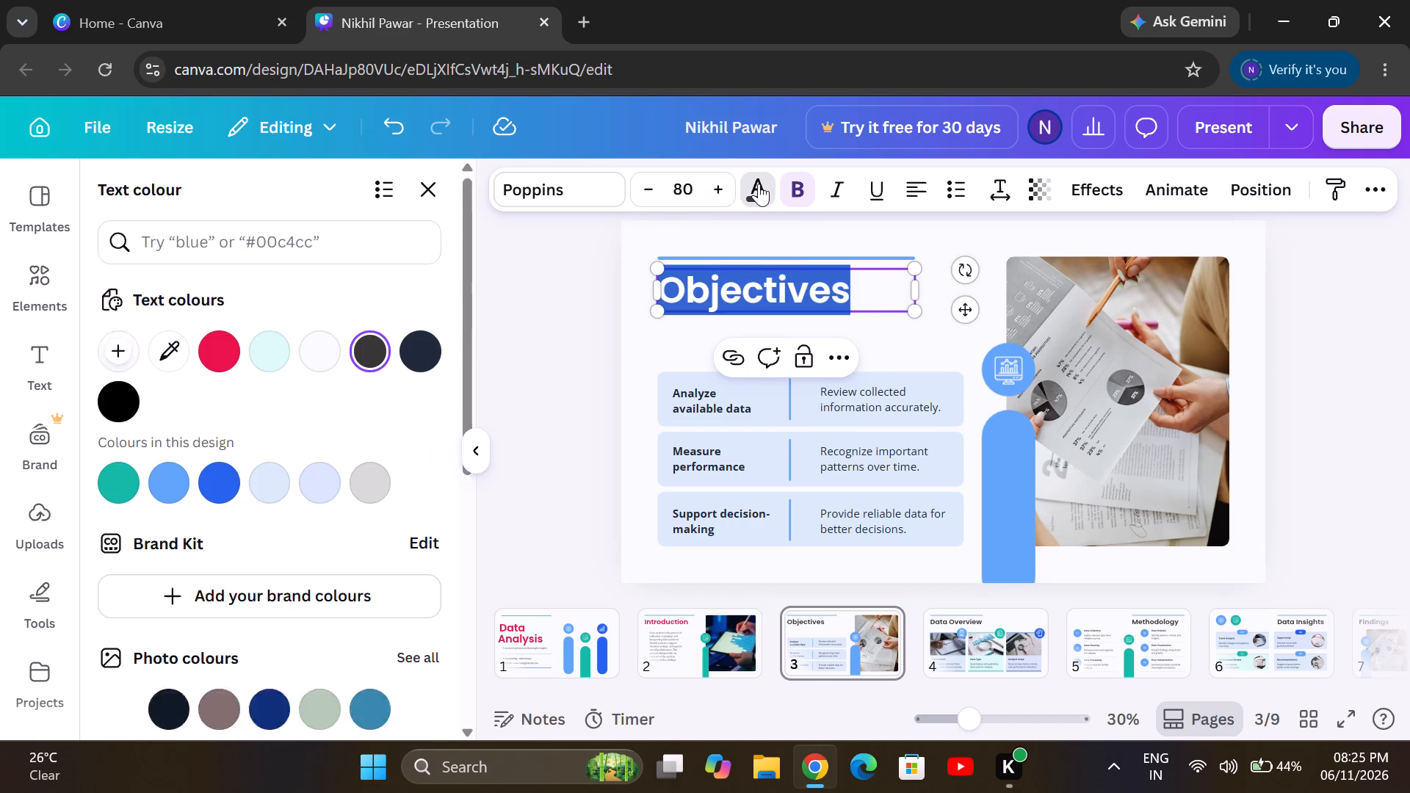
{"action": "left_click", "coordinate": [189, 358]}
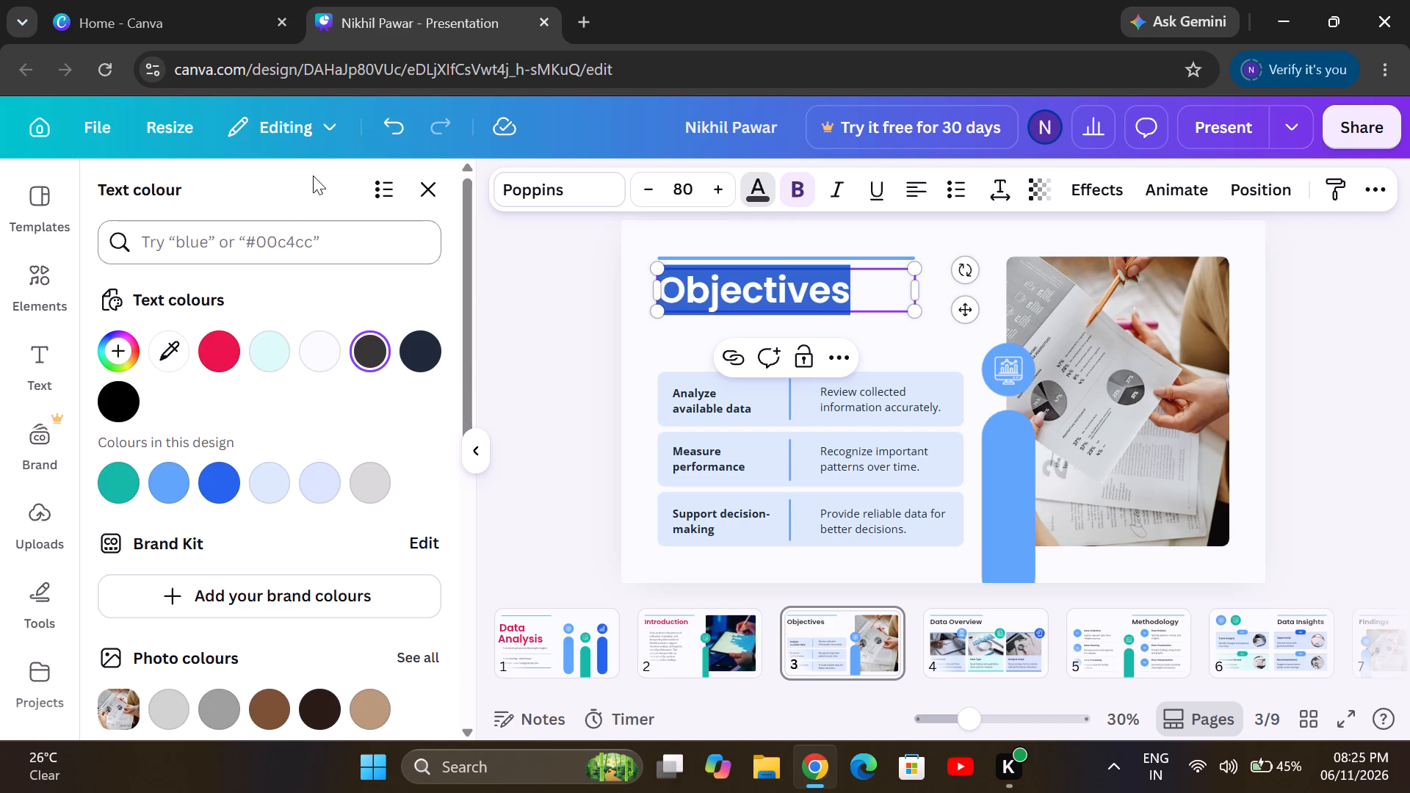
{"action": "left_click", "coordinate": [283, 349]}
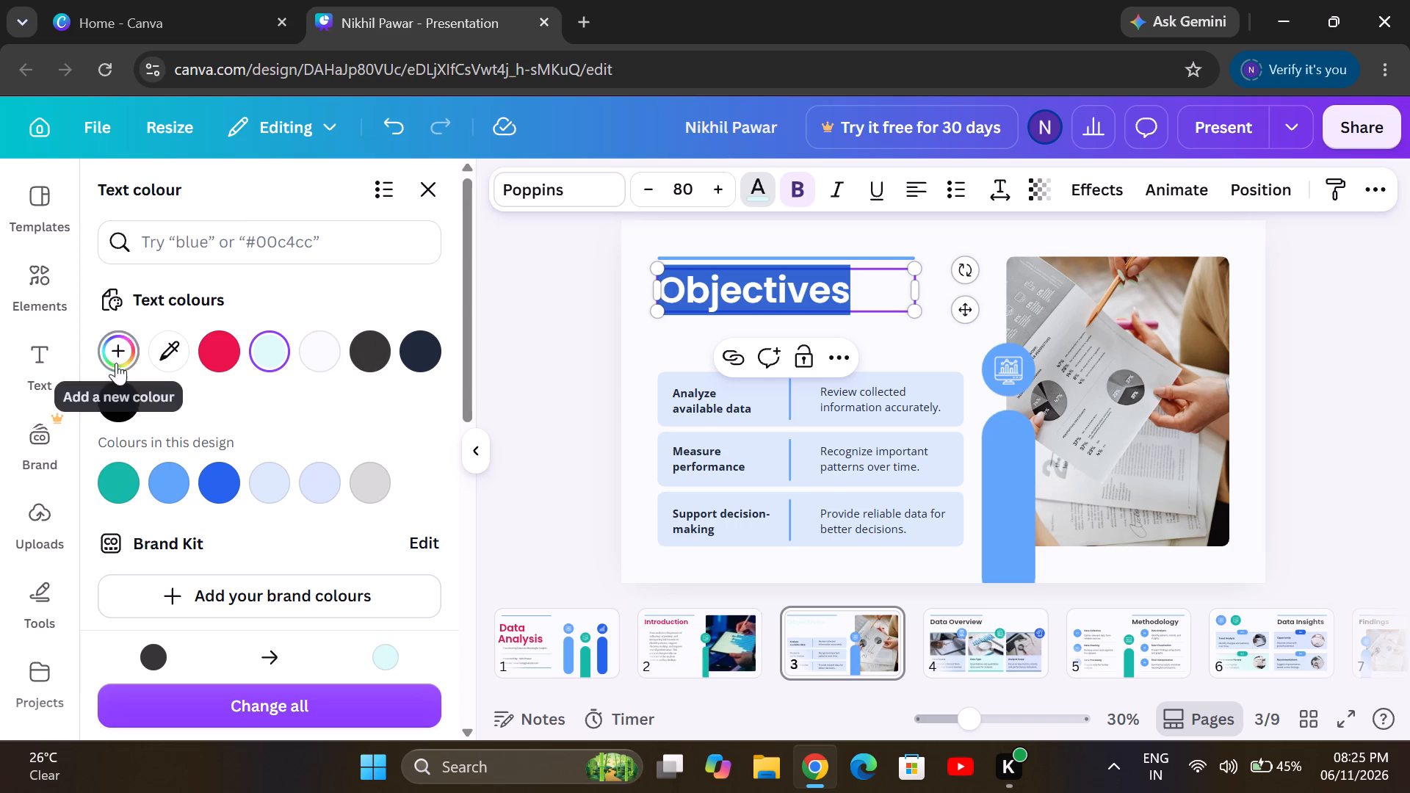
{"action": "left_click", "coordinate": [216, 480]}
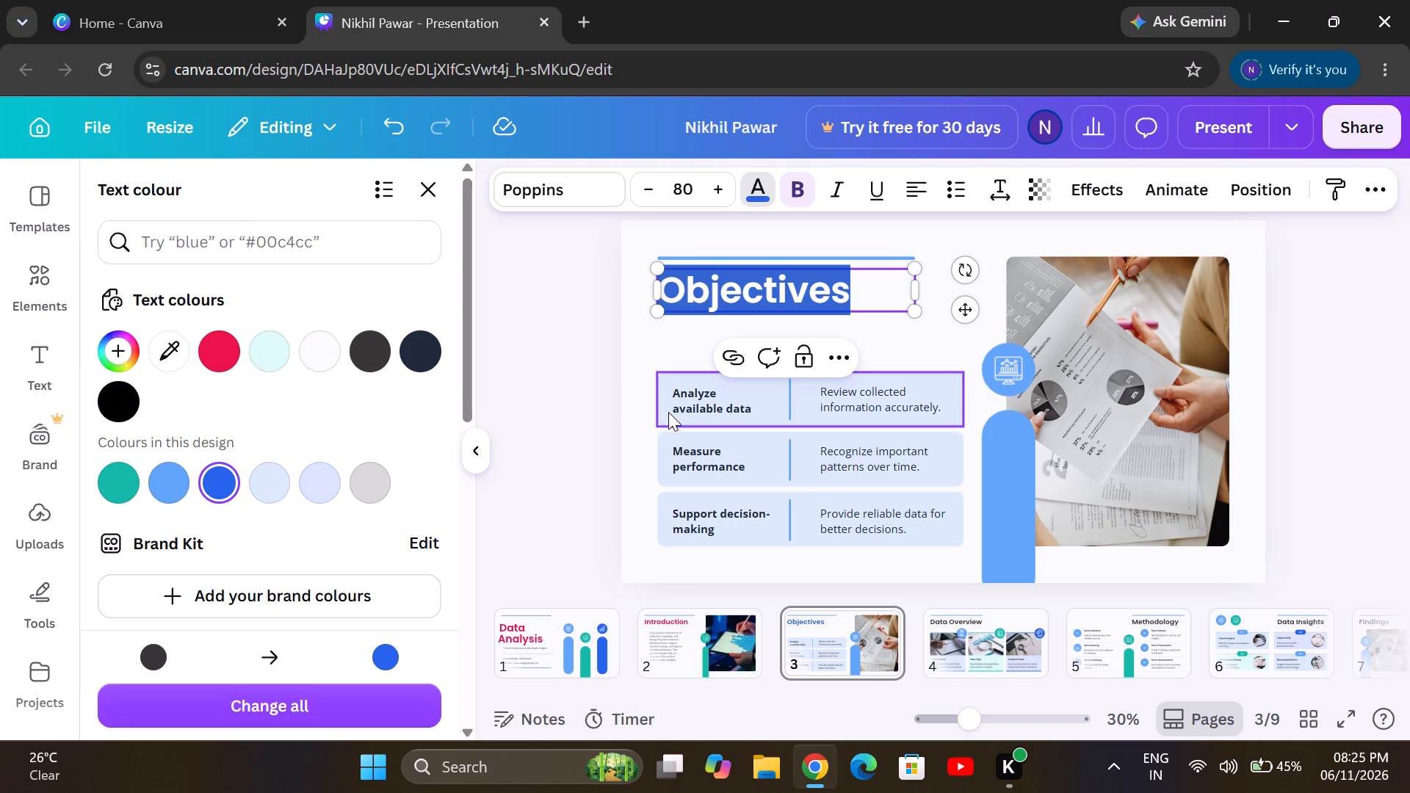
{"action": "left_click", "coordinate": [671, 355]}
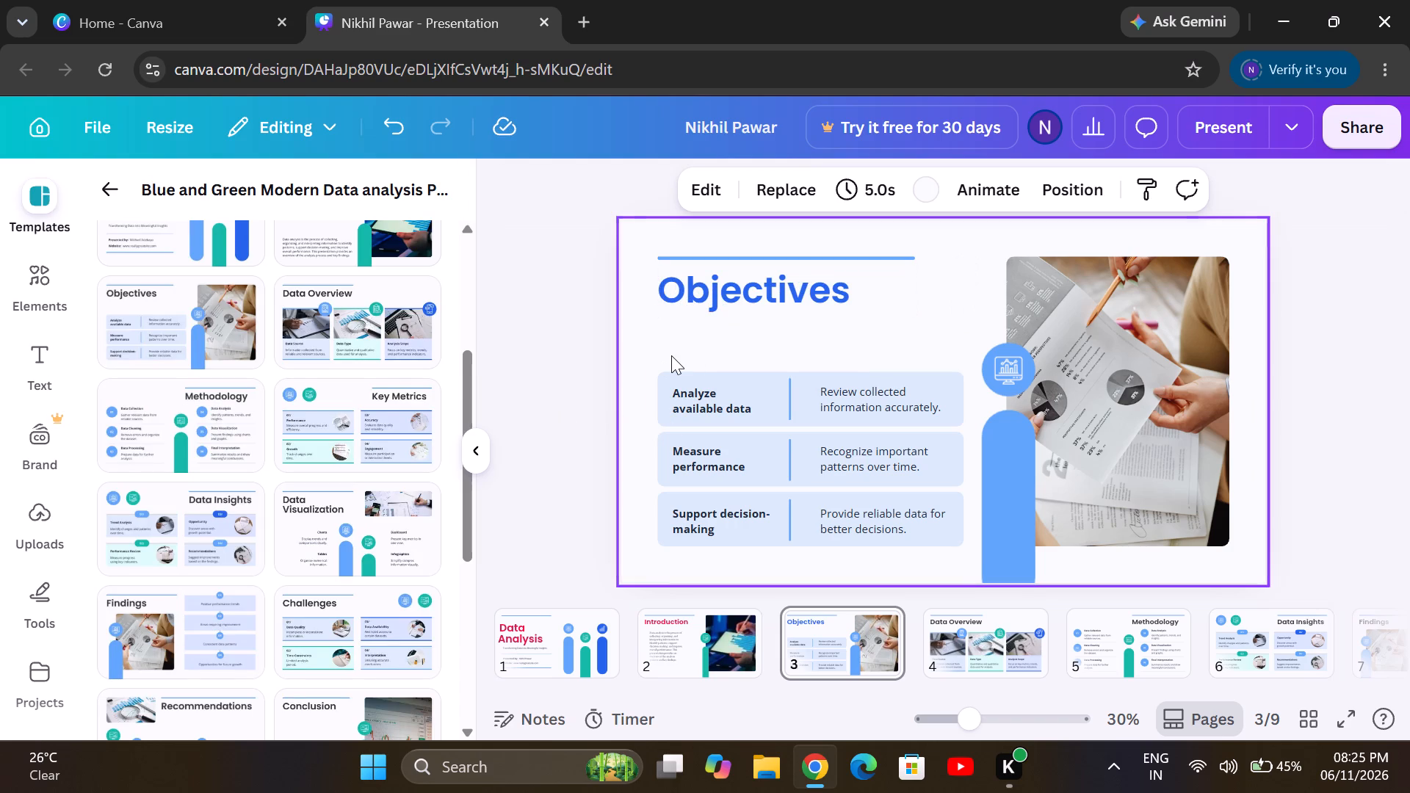
Move the light blue background box of the first Objectives row up, widening its gap from the Measure performance row.
{"action": "left_click", "coordinate": [764, 403]}
{"action": "left_click", "coordinate": [764, 403]}
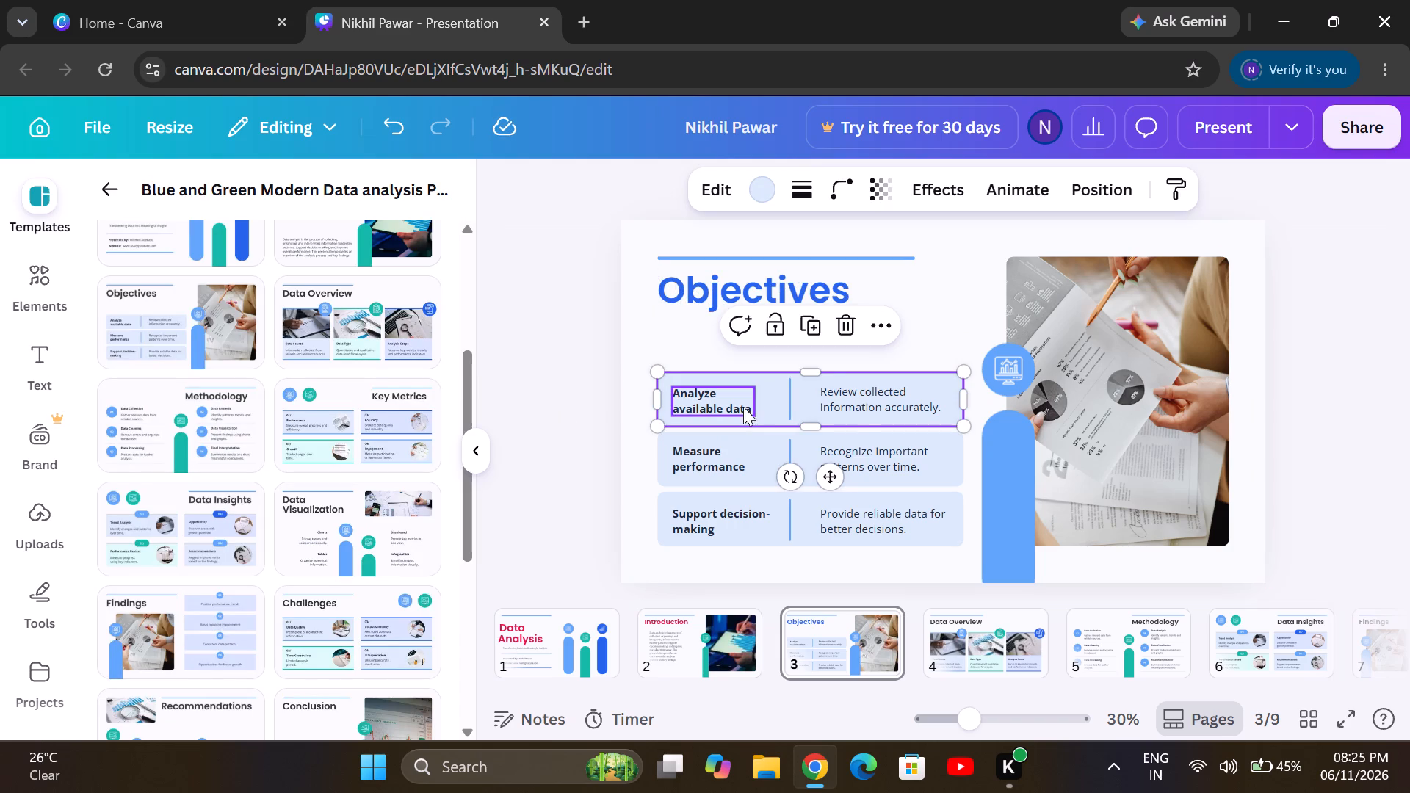
{"action": "left_click", "coordinate": [859, 414]}
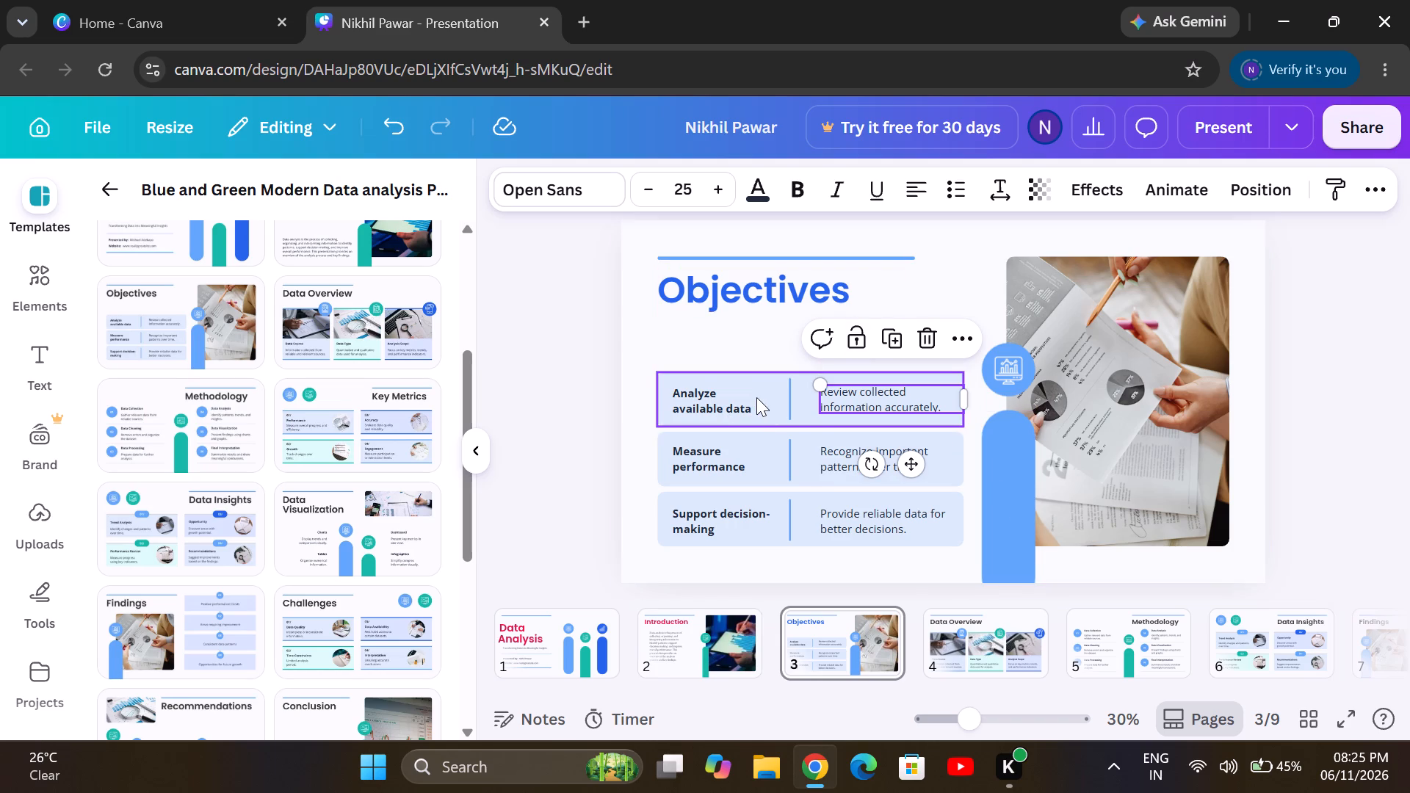
{"action": "left_click_drag", "start_coordinate": [756, 397], "coordinate": [761, 385]}
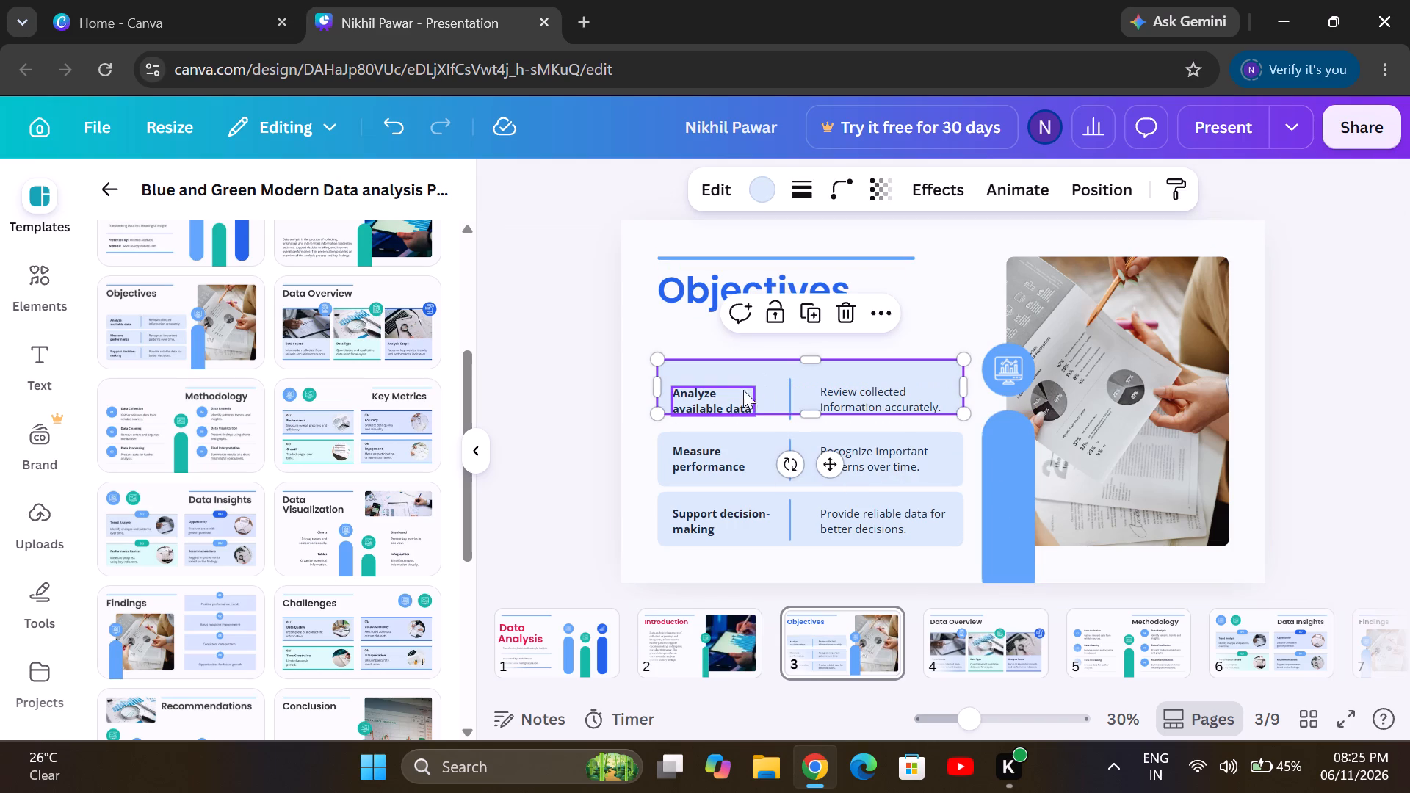
{"action": "left_click_drag", "start_coordinate": [726, 399], "coordinate": [726, 406]}
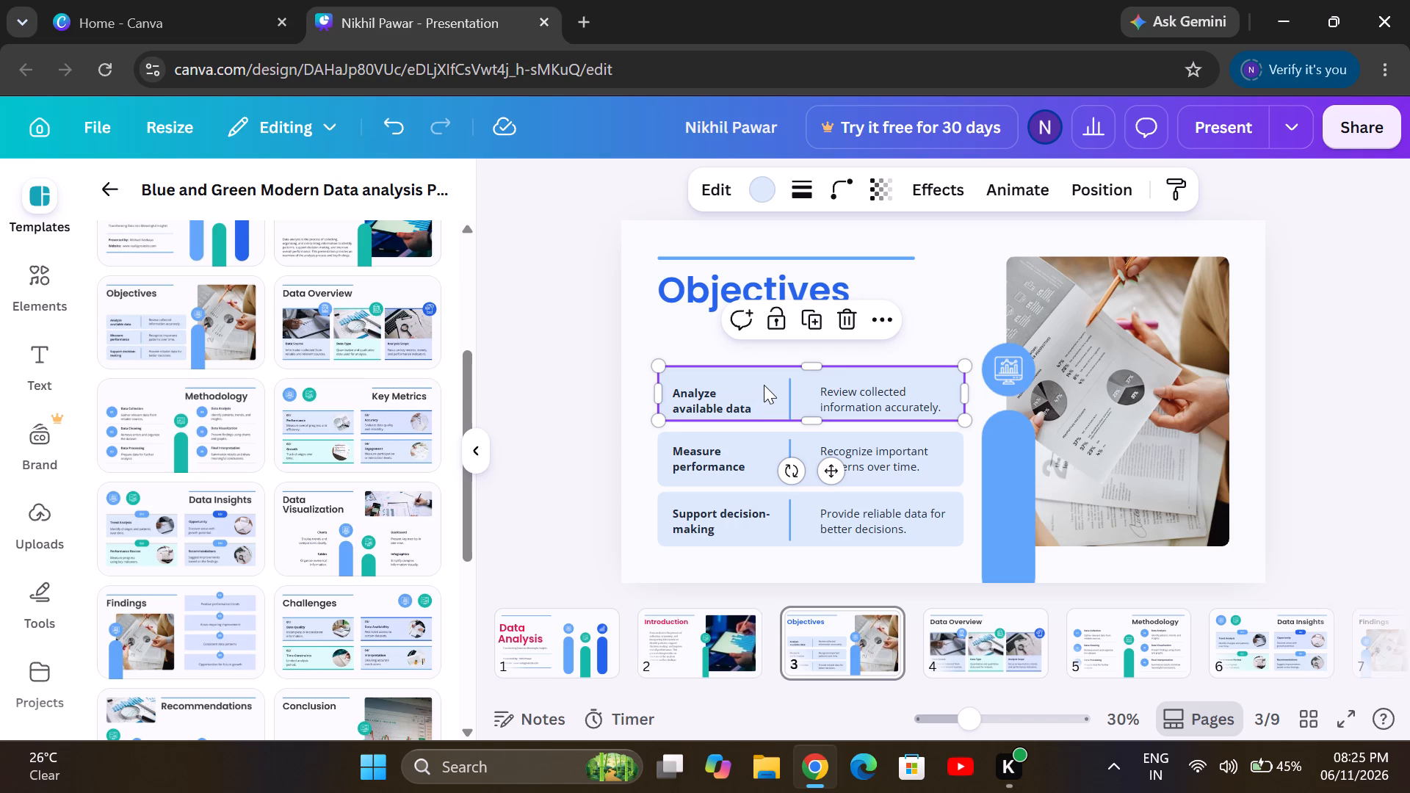
{"action": "left_click_drag", "start_coordinate": [764, 385], "coordinate": [761, 369]}
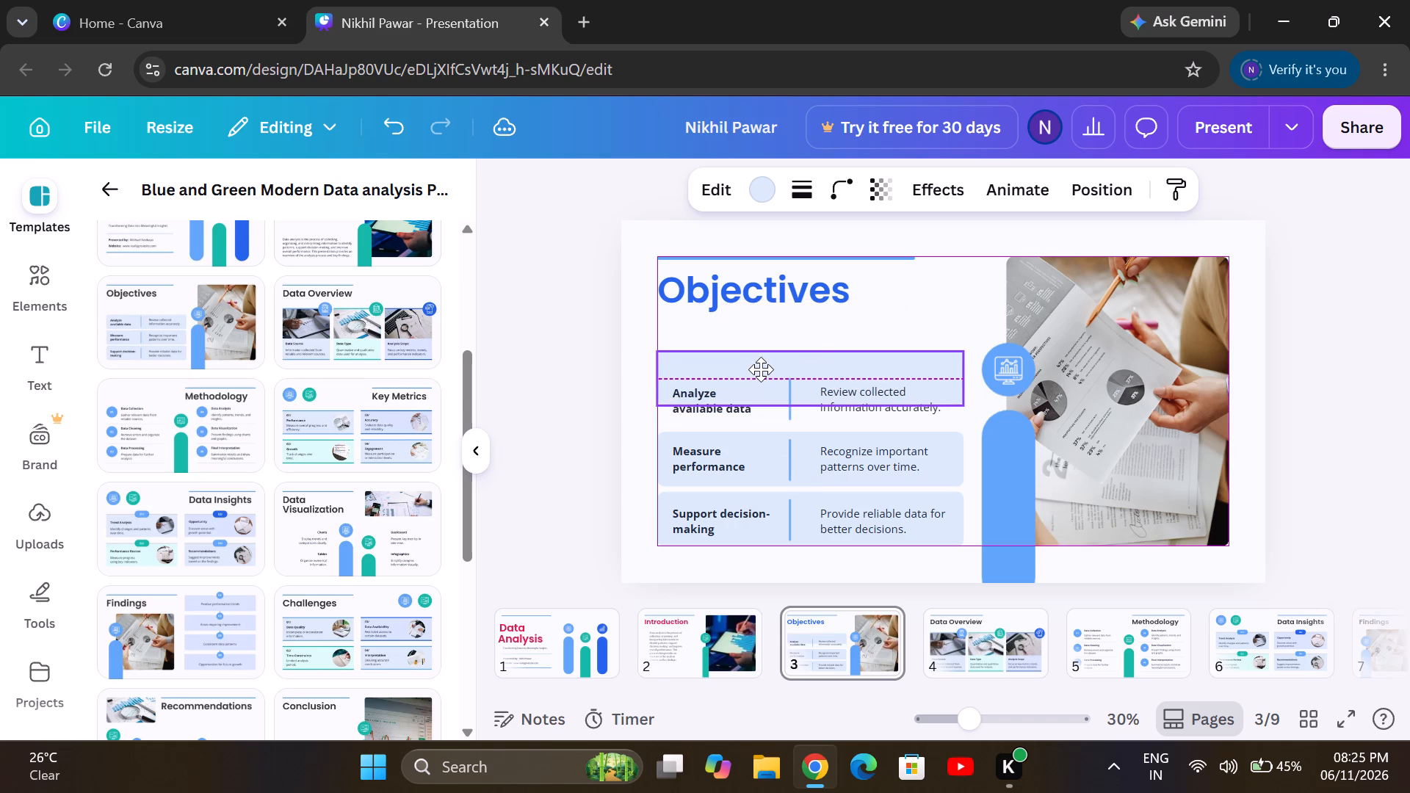
{"action": "left_click_drag", "start_coordinate": [761, 369], "coordinate": [760, 371]}
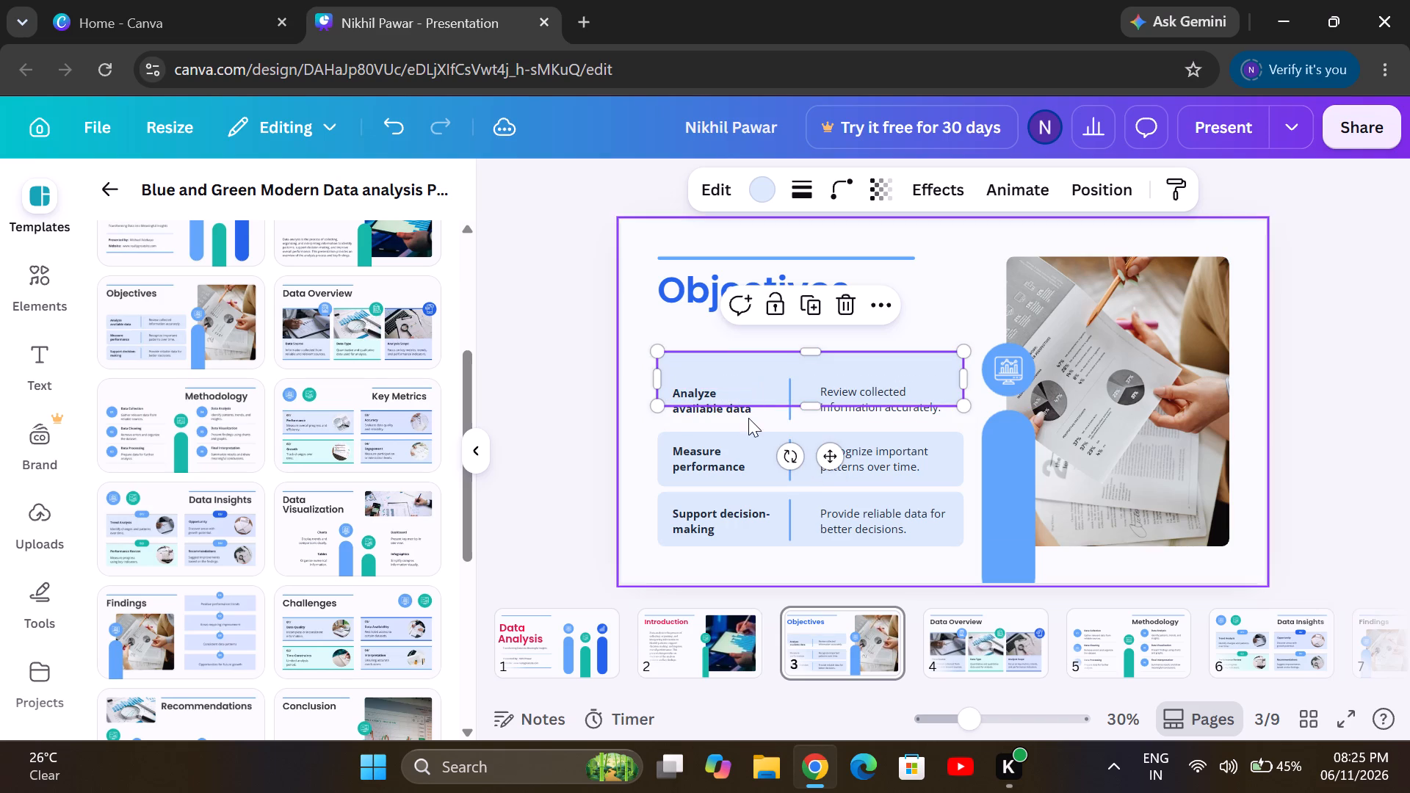
Move the "Analyze available data" label up so it sits vertically centred inside its raised box.
{"action": "left_click", "coordinate": [747, 415]}
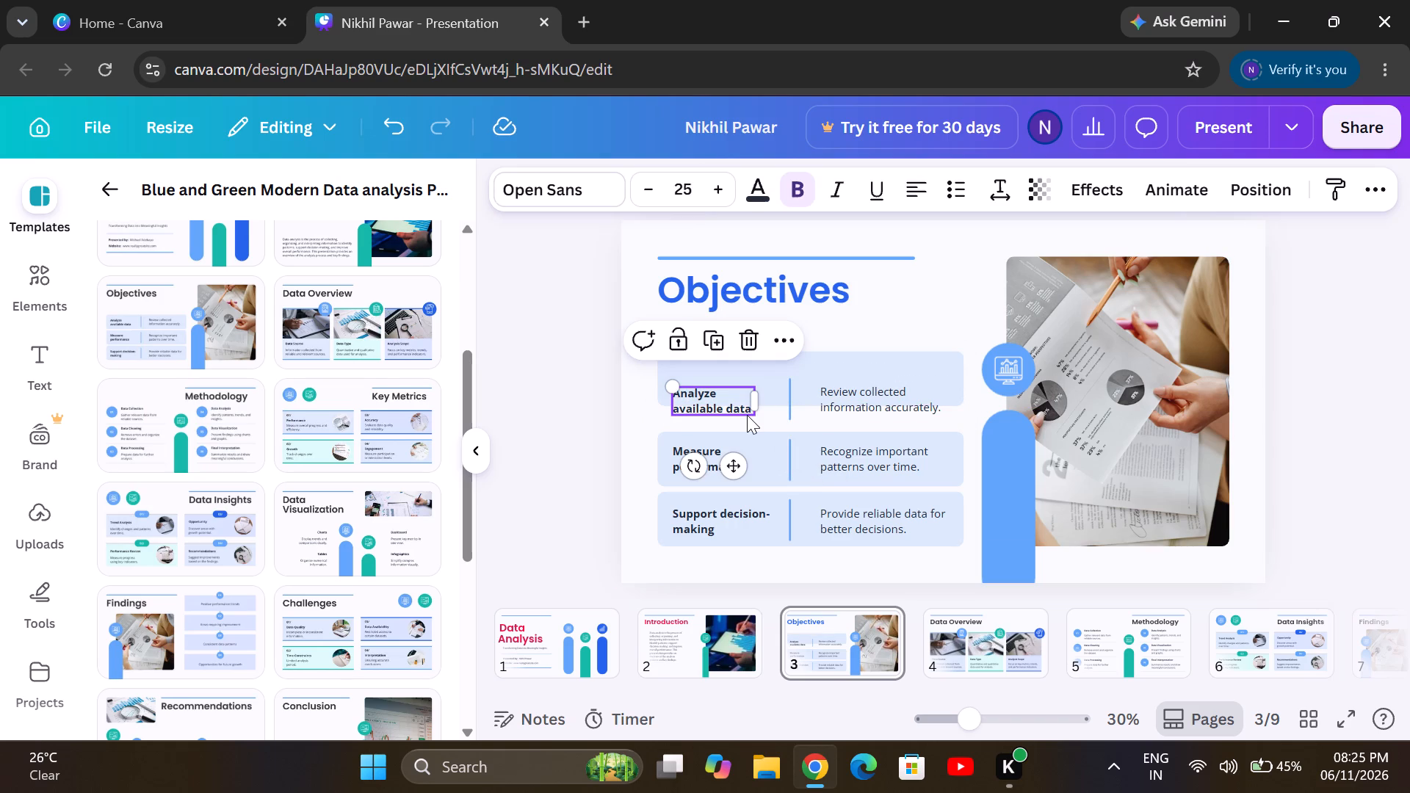
{"action": "left_click_drag", "start_coordinate": [735, 402], "coordinate": [740, 387]}
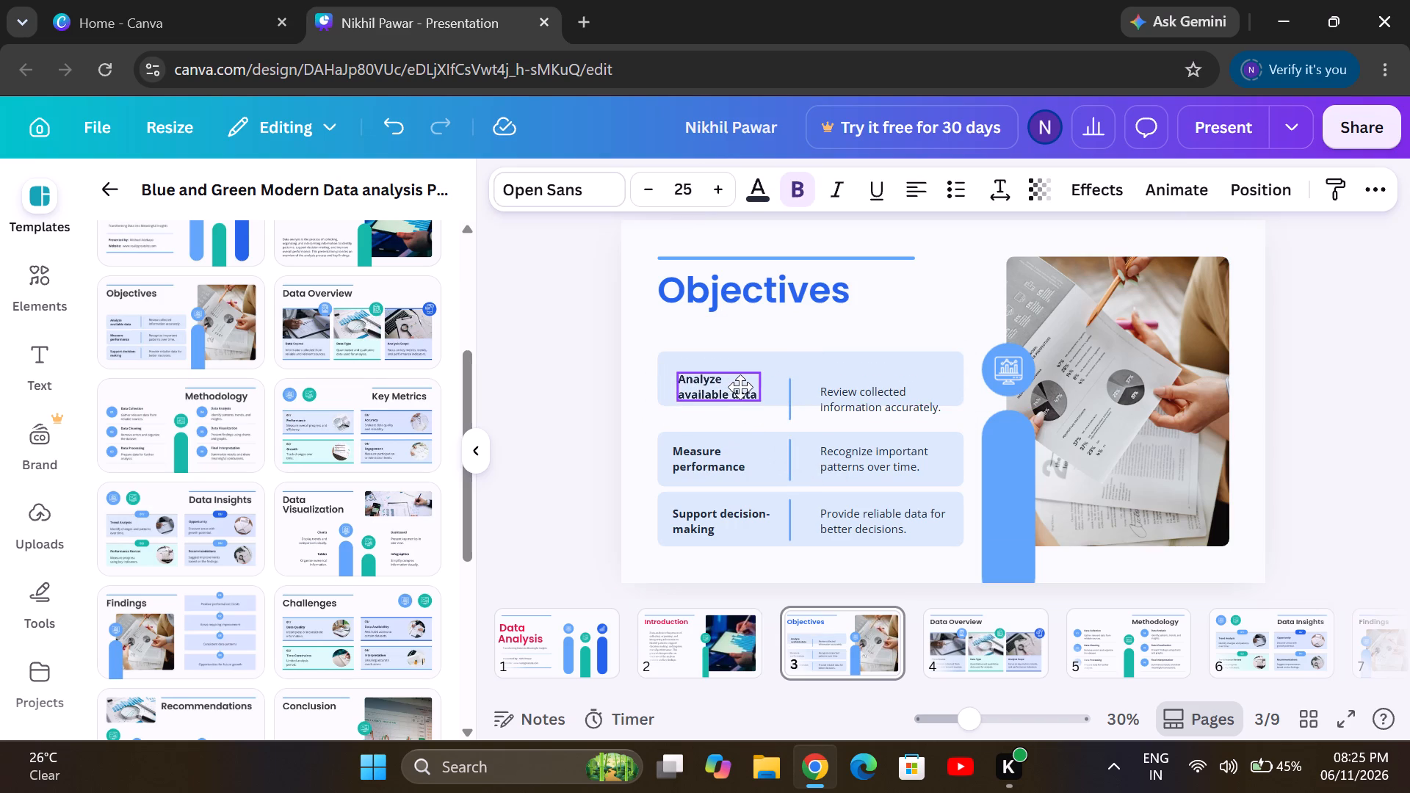
{"action": "left_click_drag", "start_coordinate": [740, 387], "coordinate": [740, 379]}
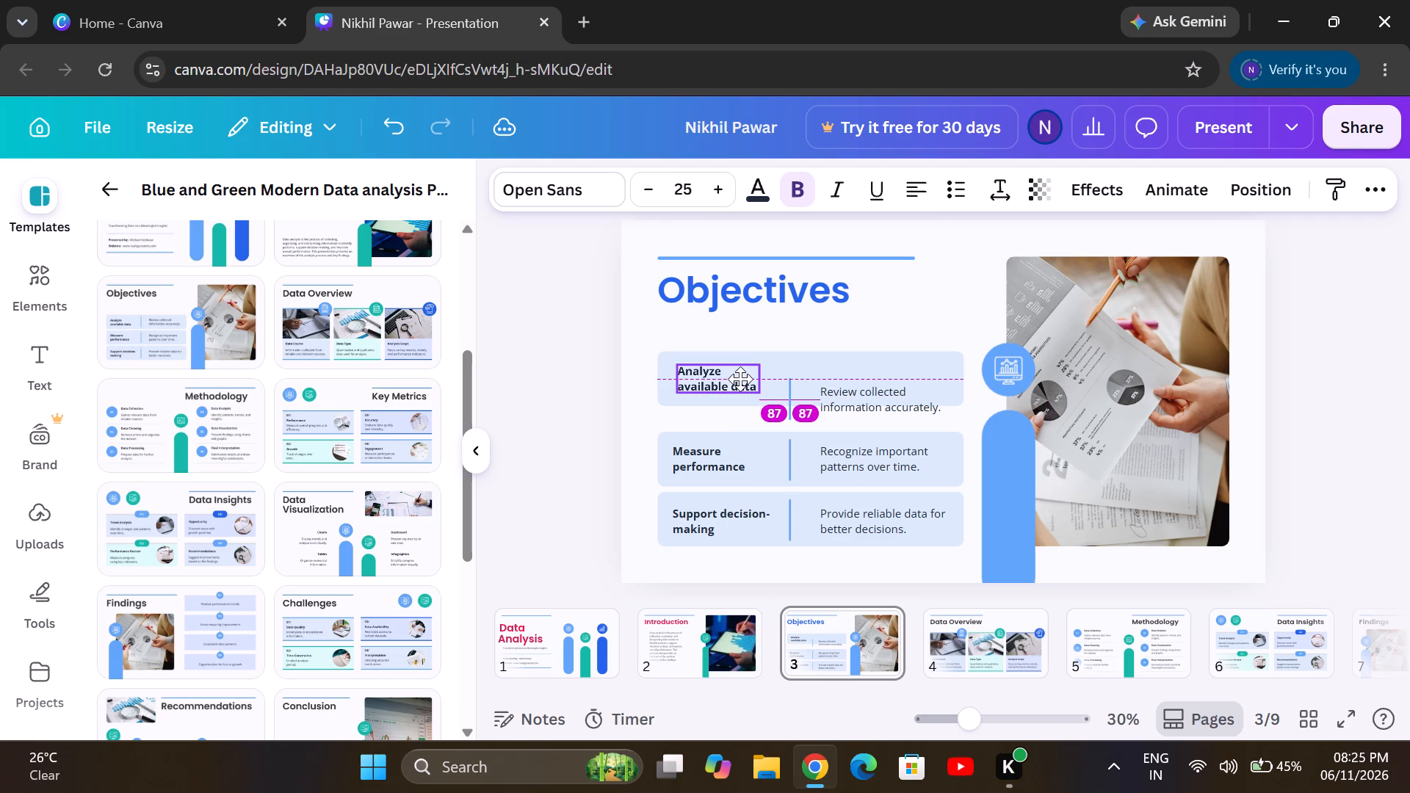
{"action": "left_click_drag", "start_coordinate": [740, 379], "coordinate": [740, 380]}
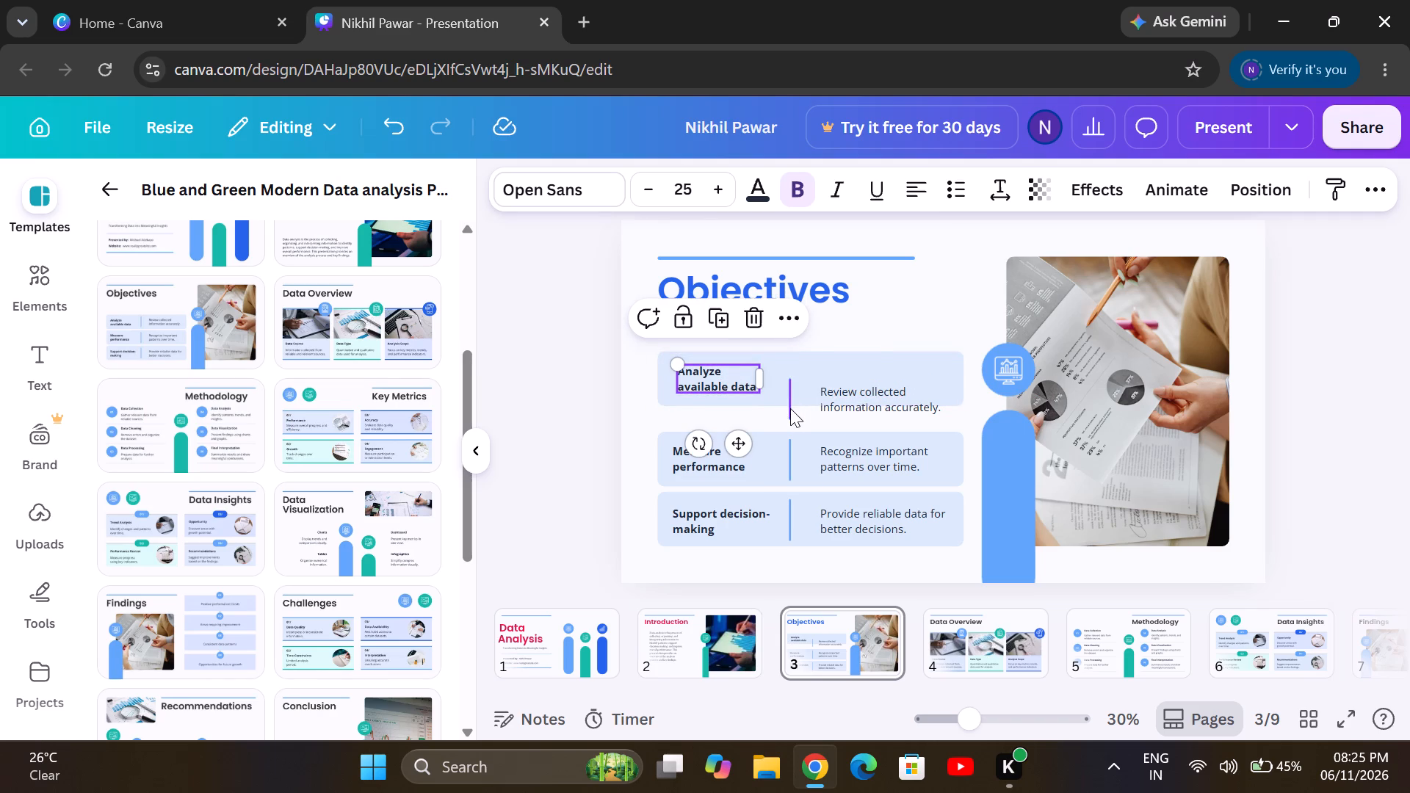
Move the first row's vertical divider line up into the raised box, keeping it aligned with the dividers below.
{"action": "left_click", "coordinate": [790, 408]}
{"action": "left_click", "coordinate": [790, 408]}
{"action": "left_click_drag", "start_coordinate": [790, 408], "coordinate": [800, 385]}
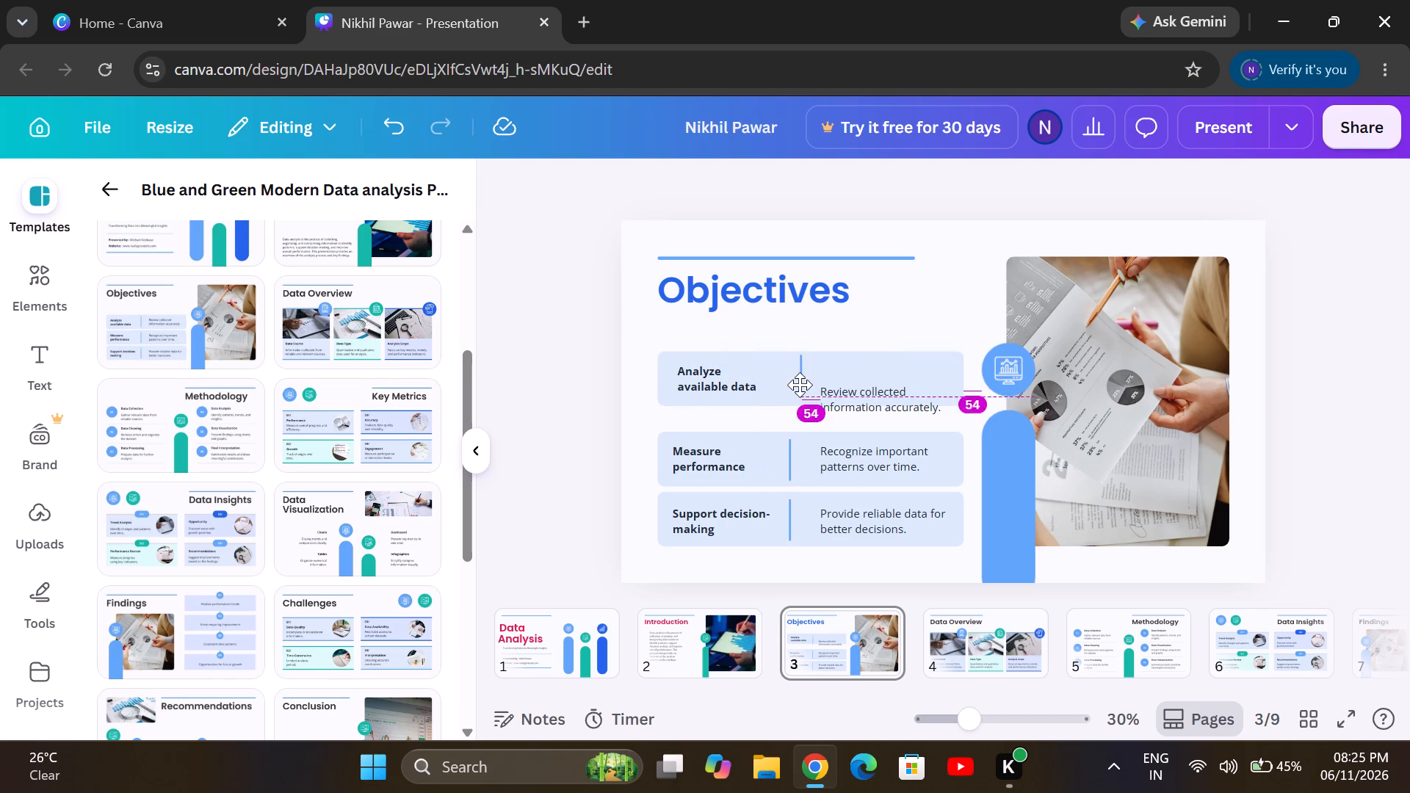
{"action": "left_click_drag", "start_coordinate": [800, 385], "coordinate": [790, 391]}
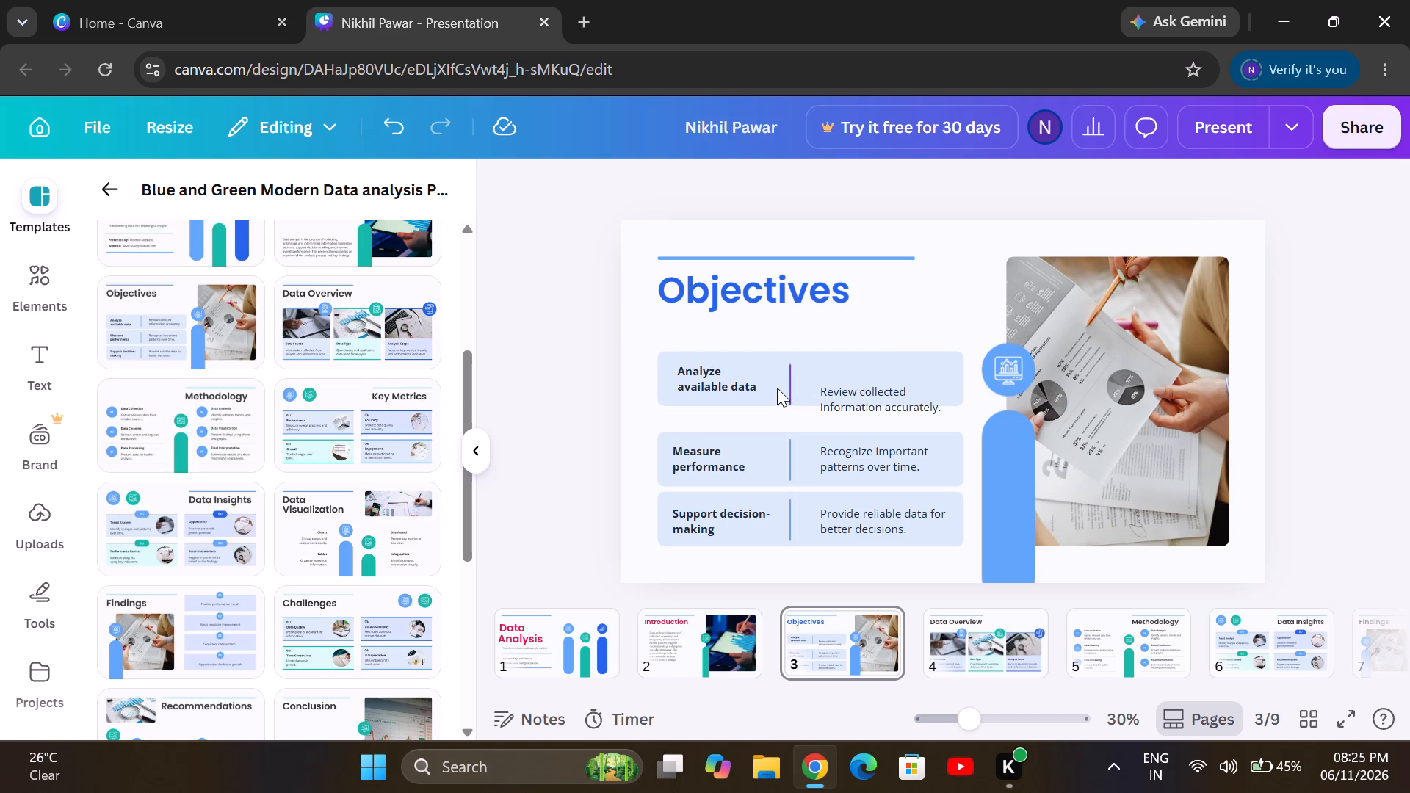
{"action": "left_click_drag", "start_coordinate": [789, 387], "coordinate": [793, 380]}
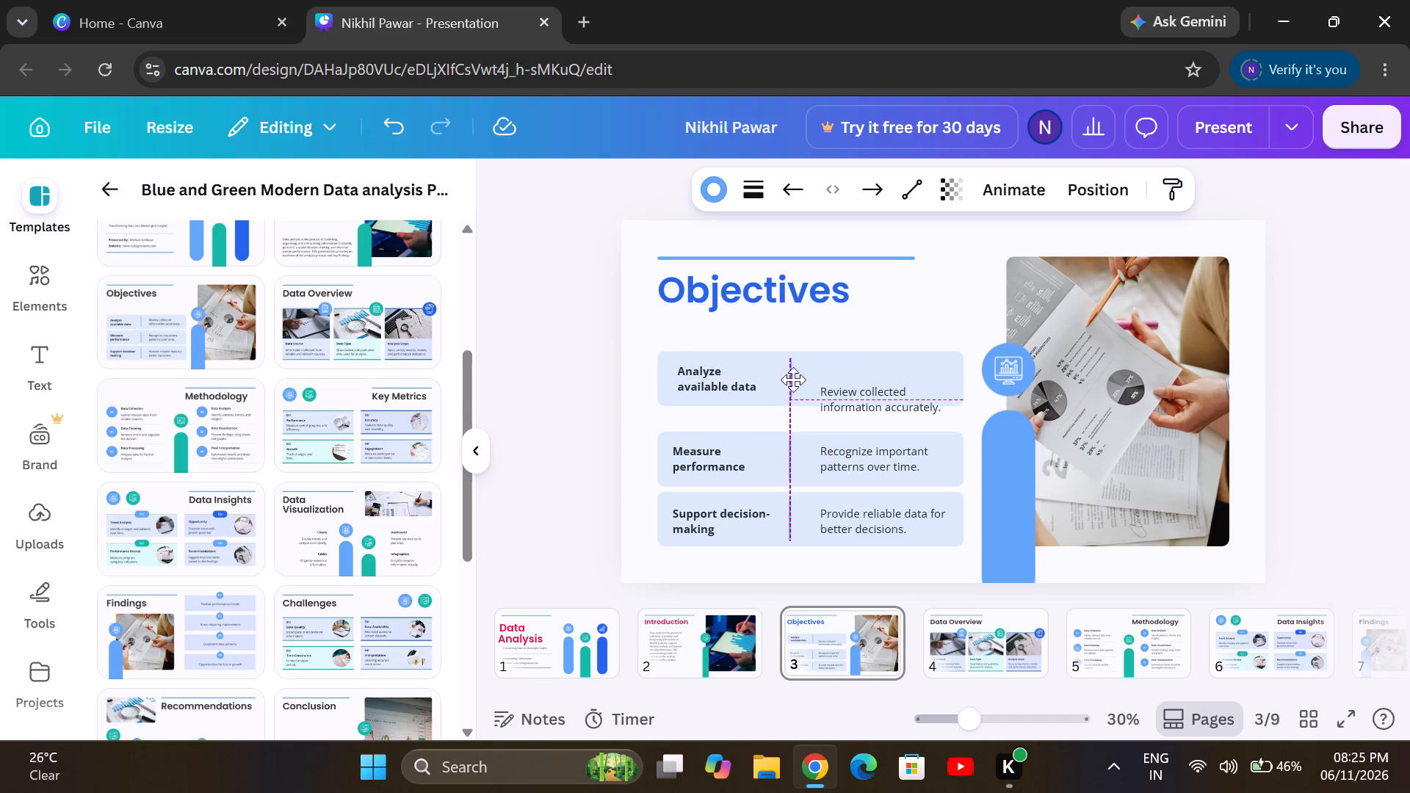
{"action": "left_click_drag", "start_coordinate": [793, 380], "coordinate": [792, 379]}
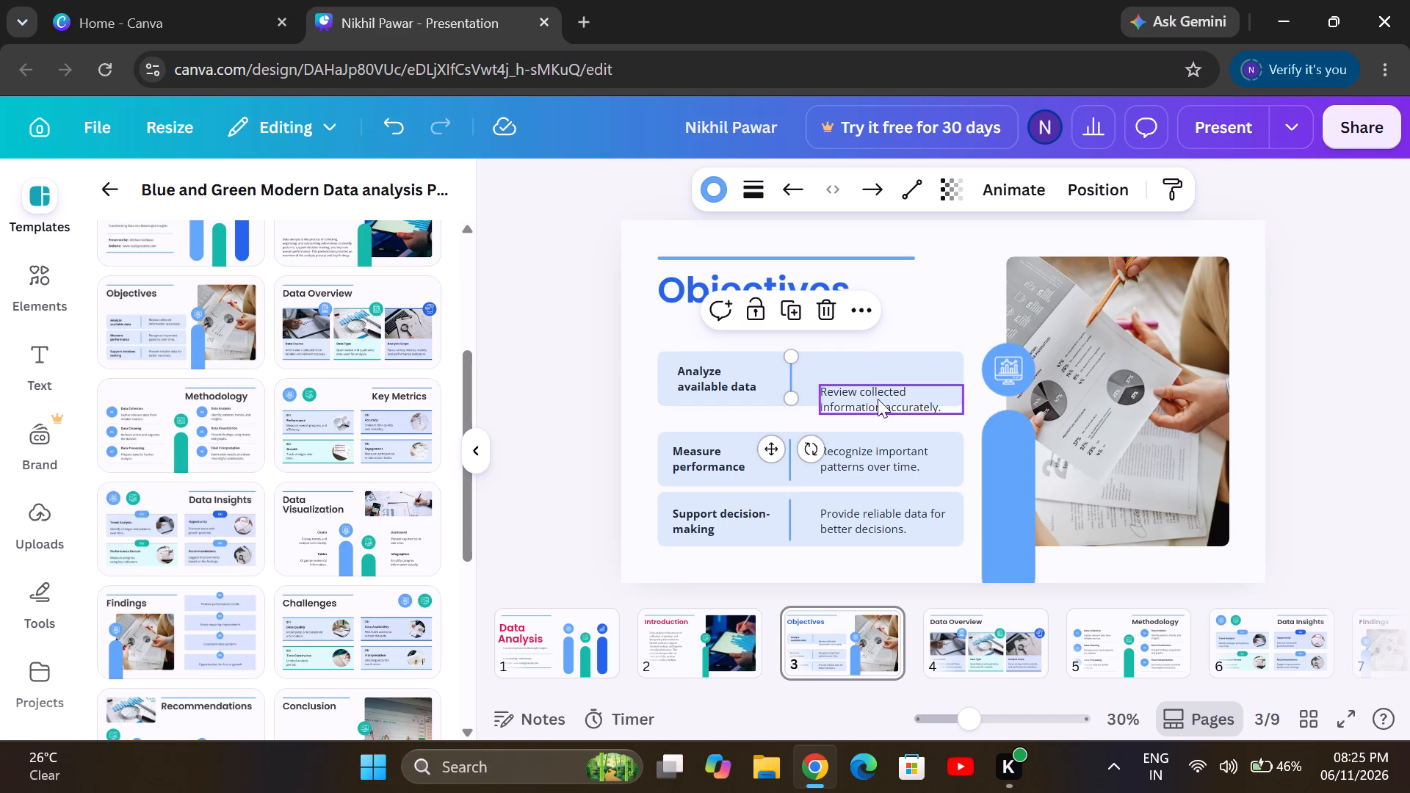
Move the "Review collected information accurately." text up into the raised box, level with its label and slightly nearer the divider.
{"action": "left_click", "coordinate": [878, 398]}
{"action": "left_click", "coordinate": [878, 398]}
{"action": "left_click_drag", "start_coordinate": [878, 398], "coordinate": [875, 391]}
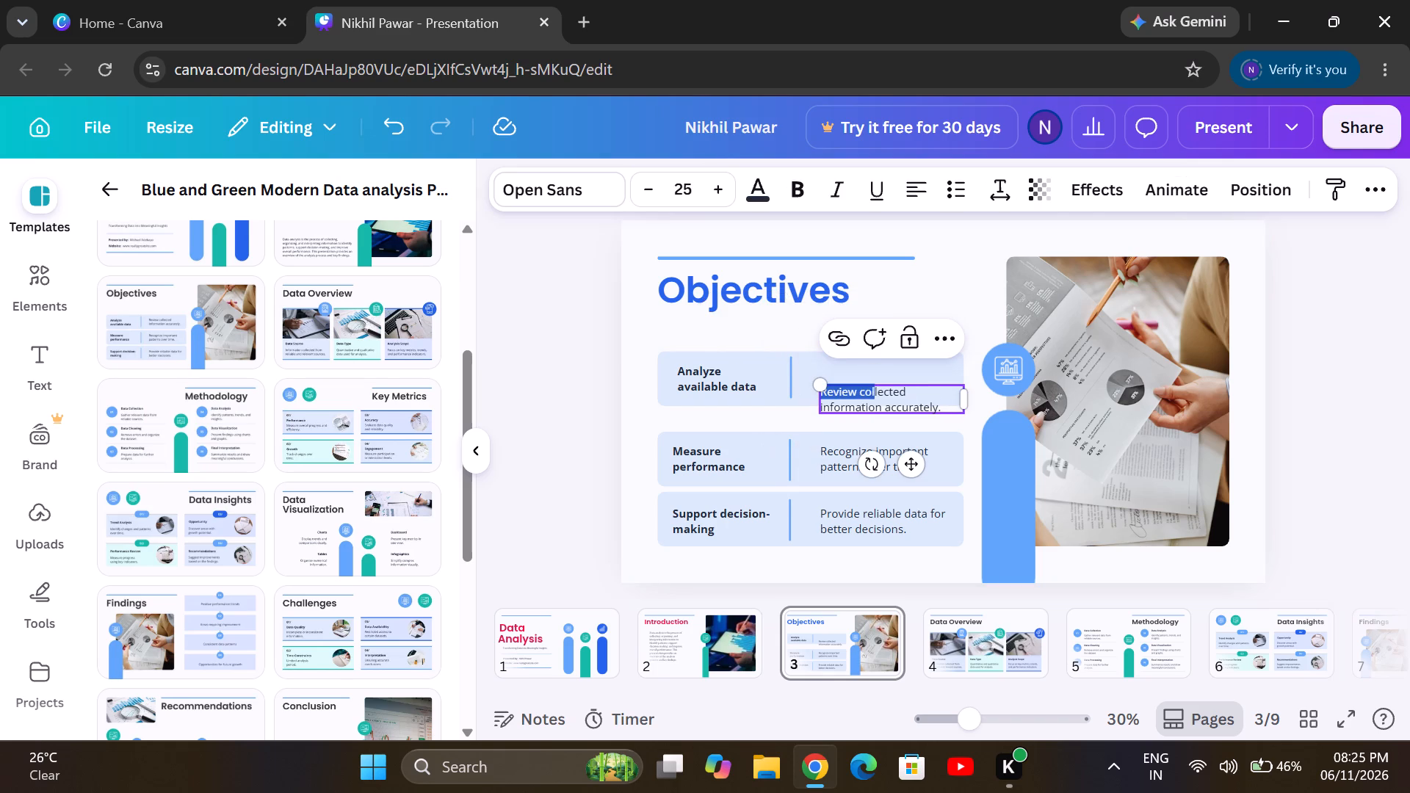
{"action": "left_click_drag", "start_coordinate": [875, 391], "coordinate": [871, 405]}
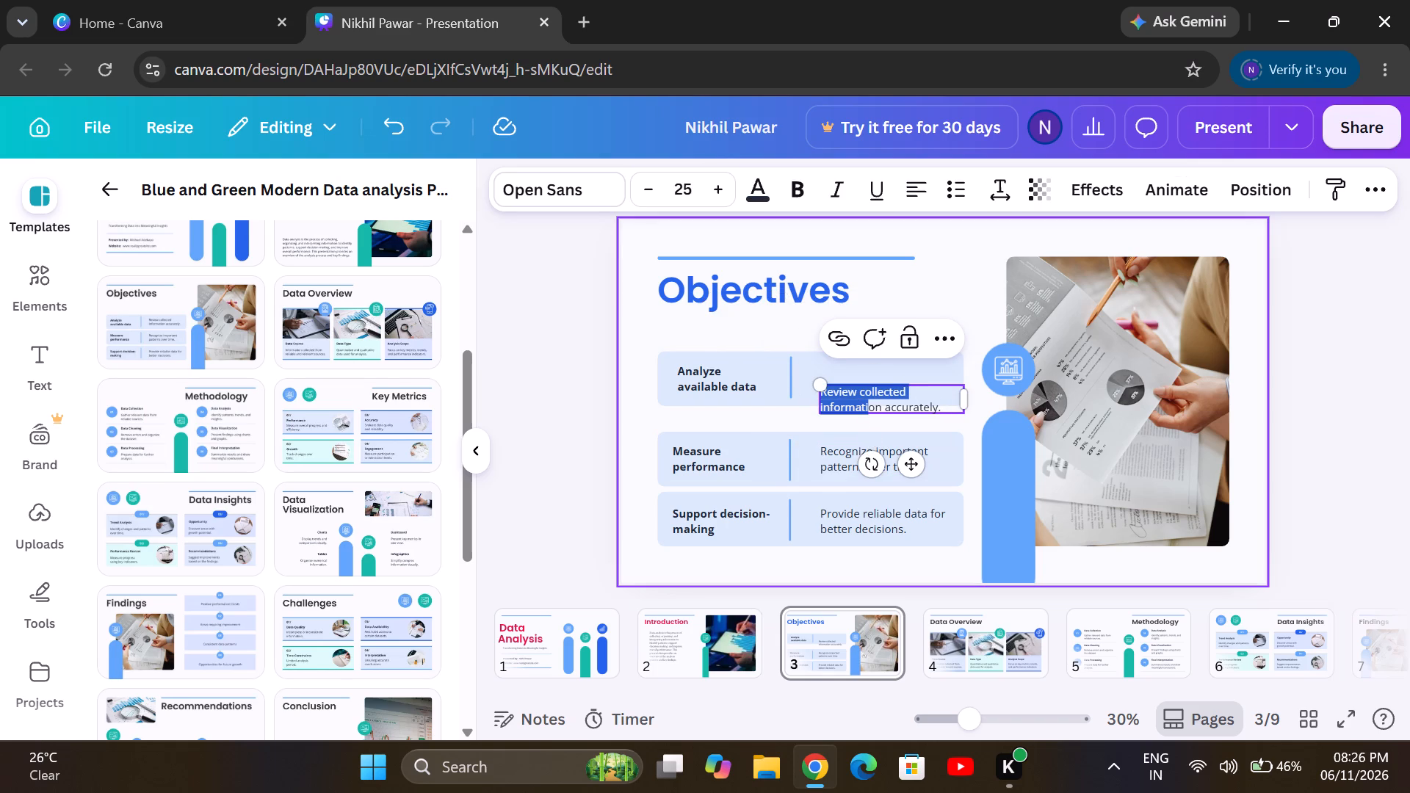
{"action": "left_click_drag", "start_coordinate": [902, 412], "coordinate": [891, 404]}
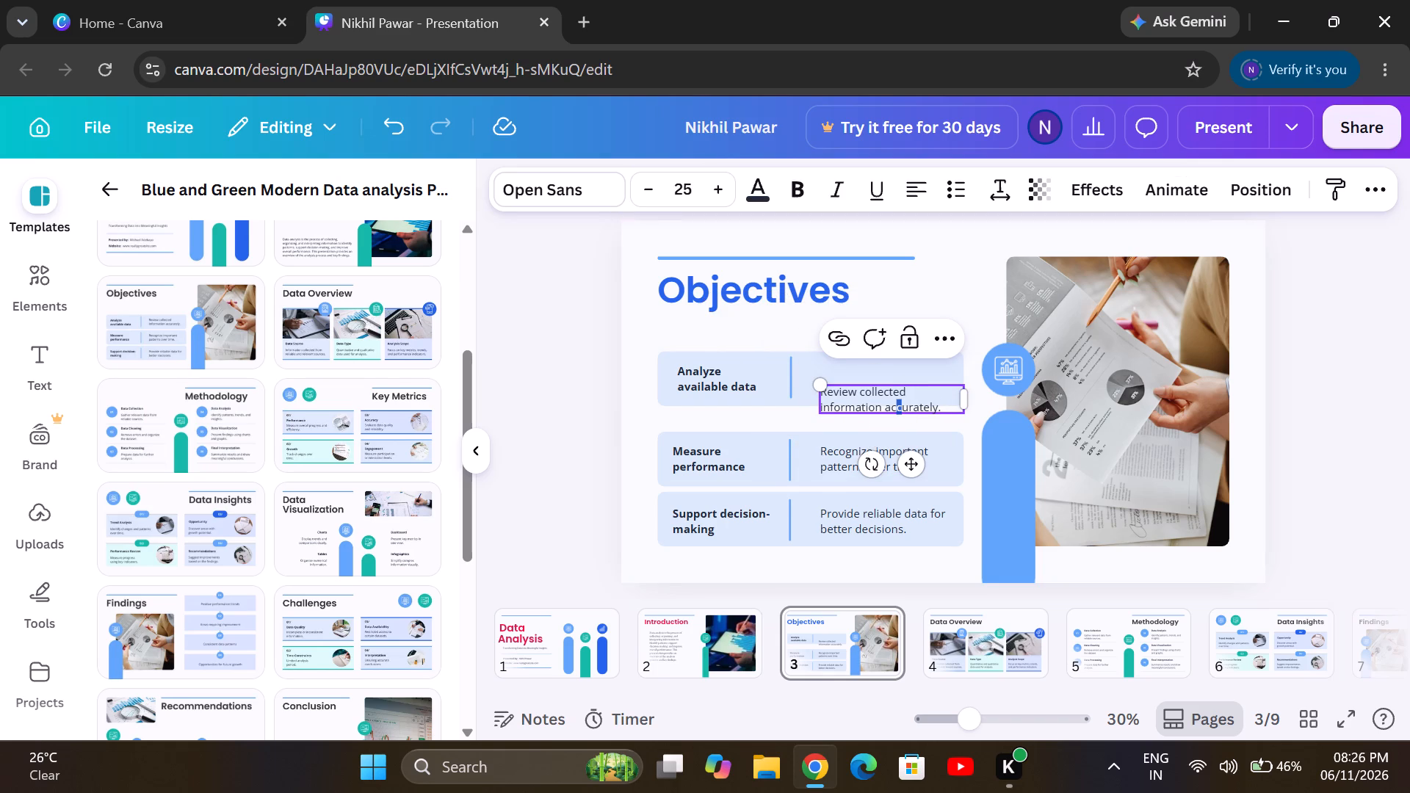
{"action": "left_click_drag", "start_coordinate": [891, 404], "coordinate": [928, 417]}
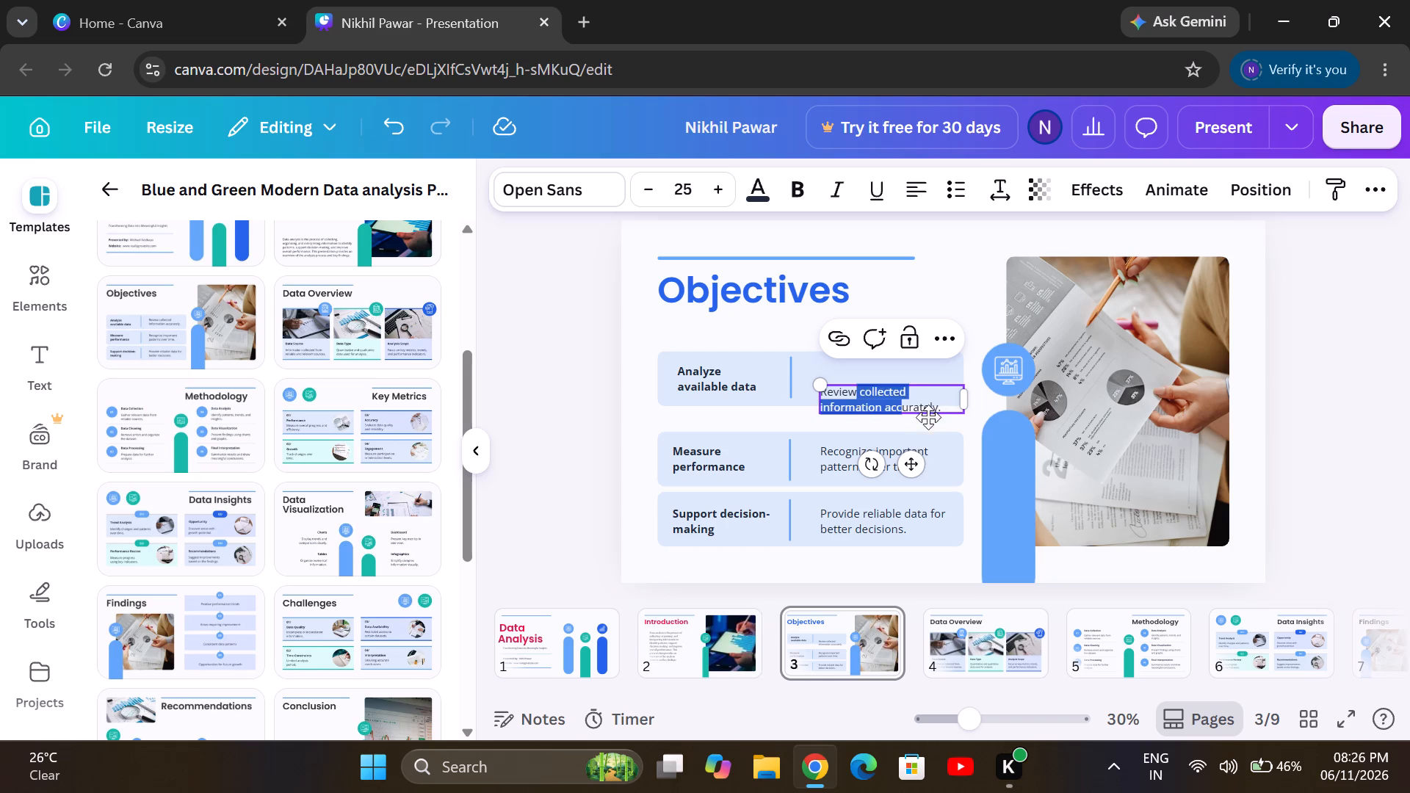
{"action": "left_click_drag", "start_coordinate": [928, 417], "coordinate": [933, 407]}
{"action": "left_click", "coordinate": [933, 407]}
{"action": "left_click", "coordinate": [941, 434]}
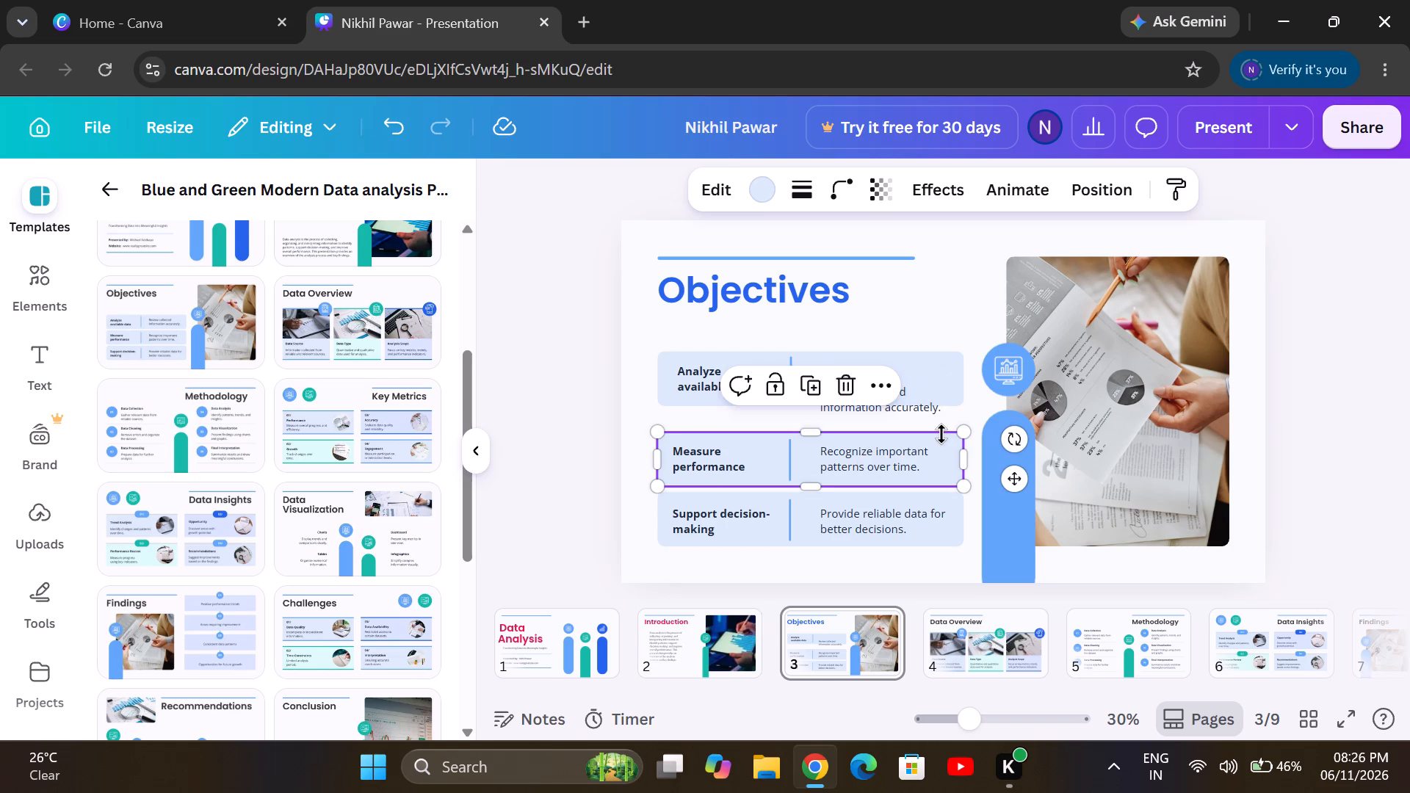
{"action": "left_click_drag", "start_coordinate": [933, 399], "coordinate": [927, 389]}
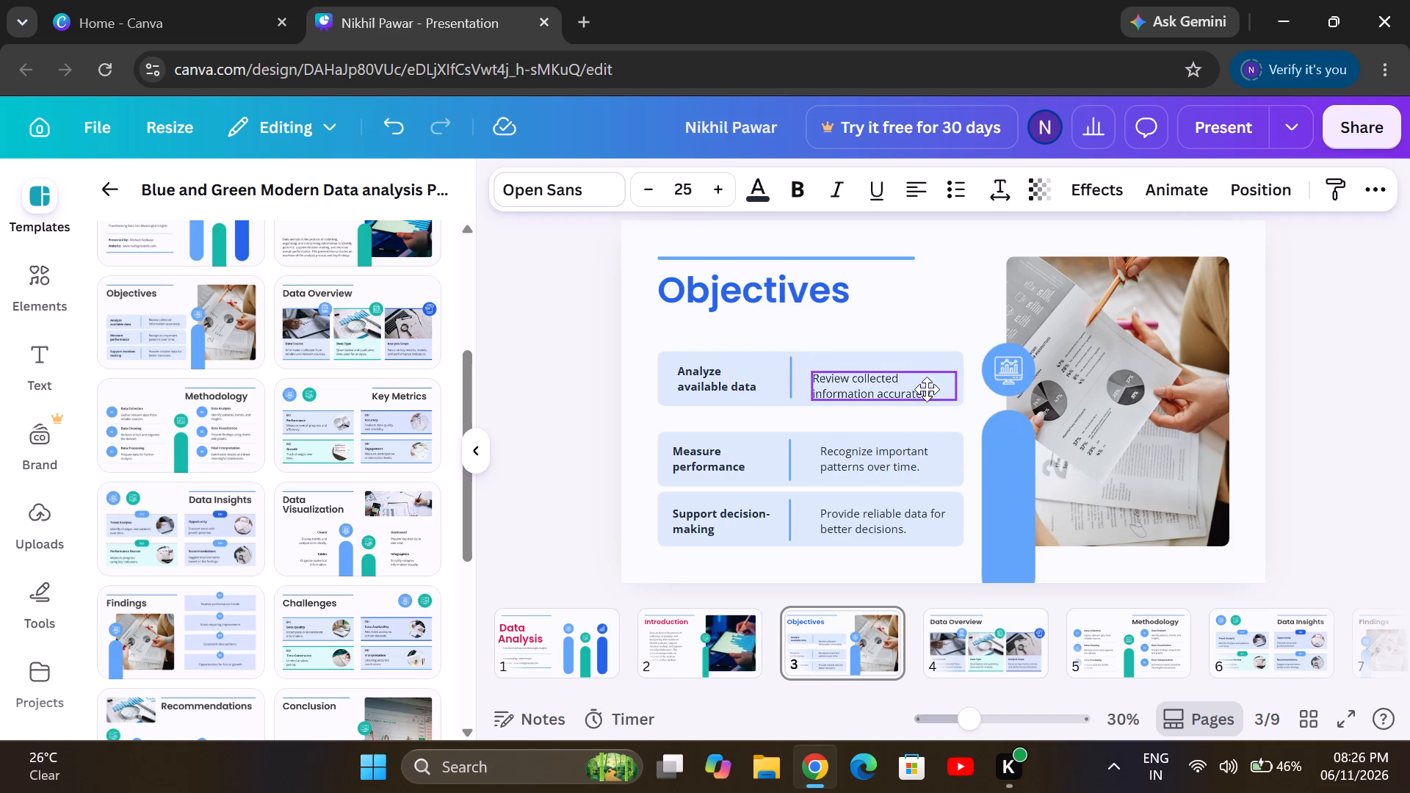
{"action": "left_click_drag", "start_coordinate": [927, 389], "coordinate": [919, 377]}
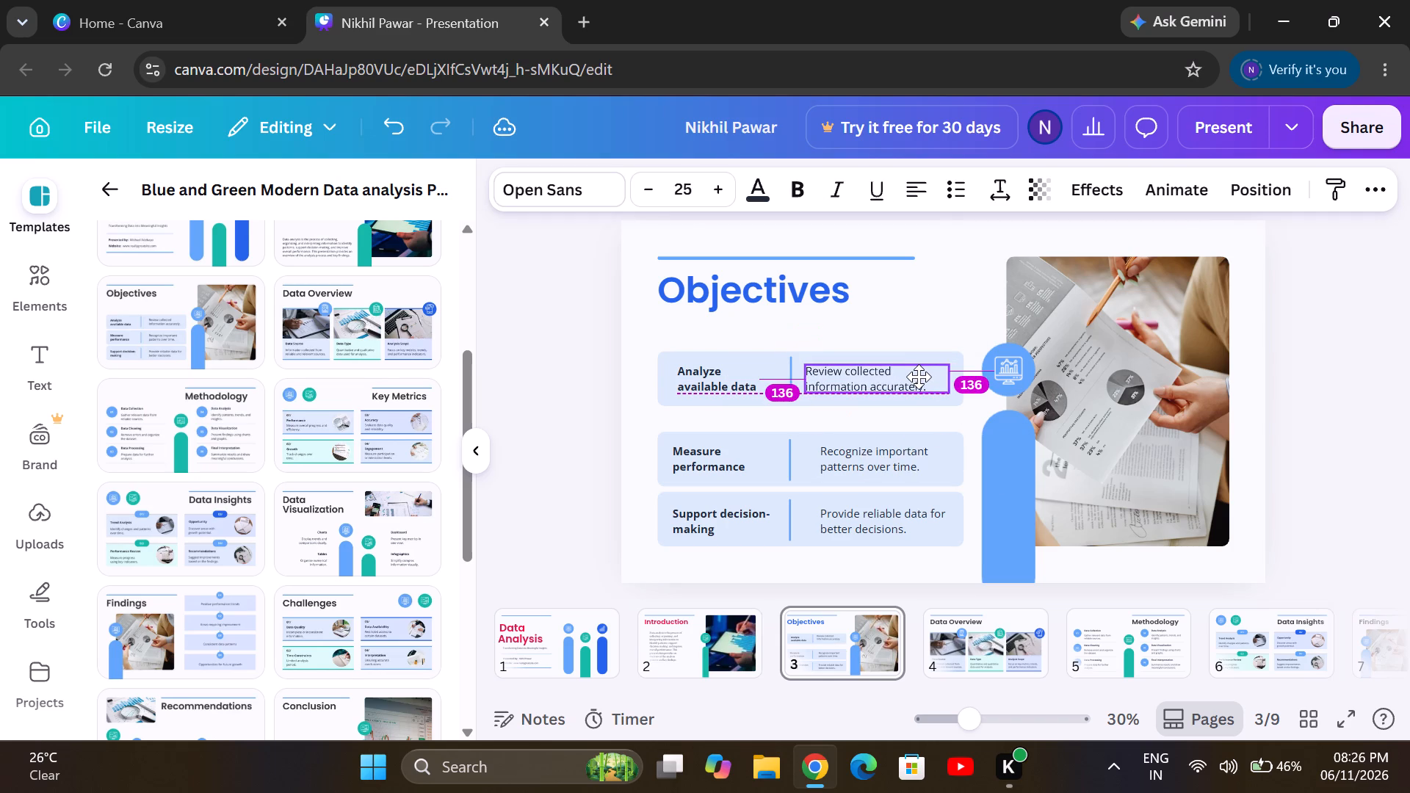
{"action": "left_click_drag", "start_coordinate": [919, 377], "coordinate": [920, 377]}
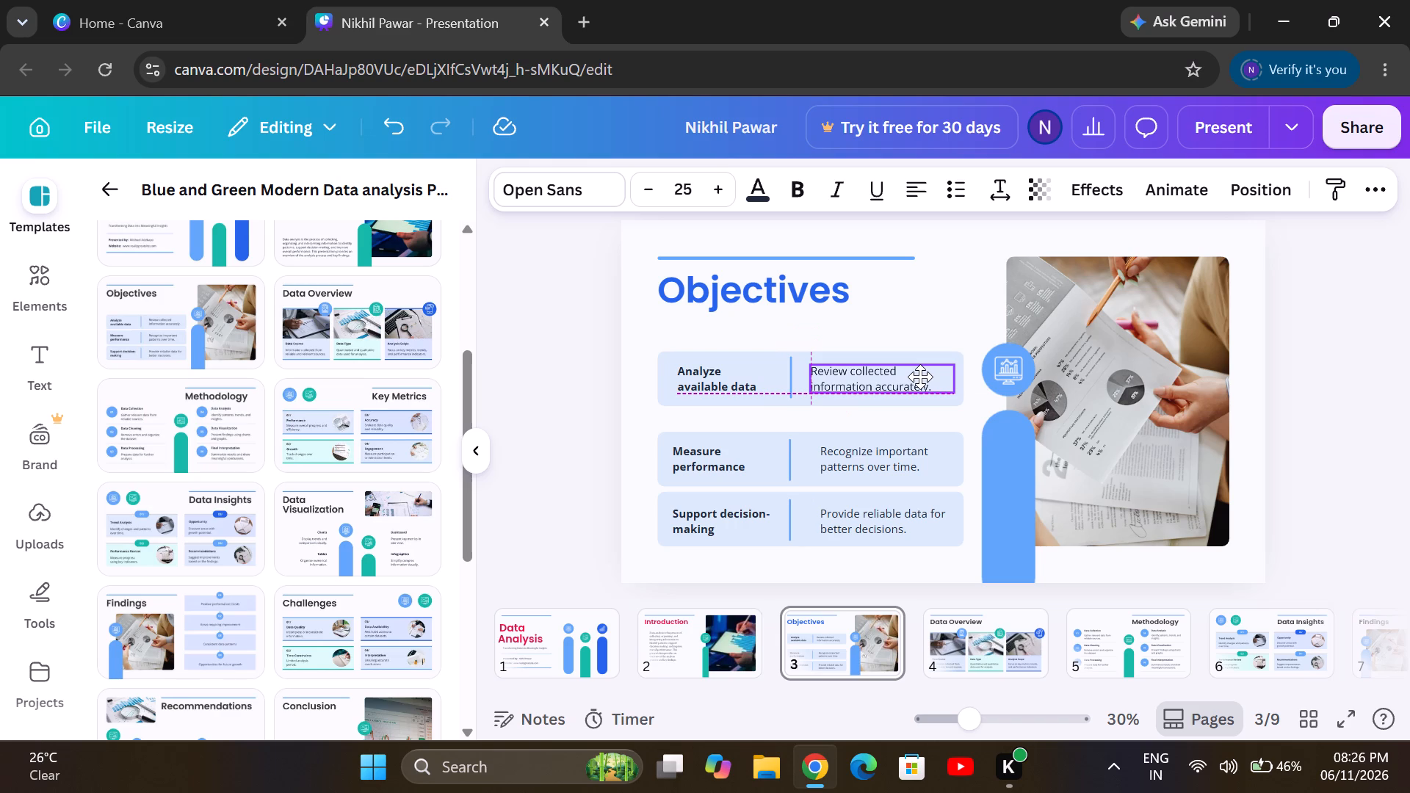
{"action": "left_click_drag", "start_coordinate": [920, 377], "coordinate": [919, 377]}
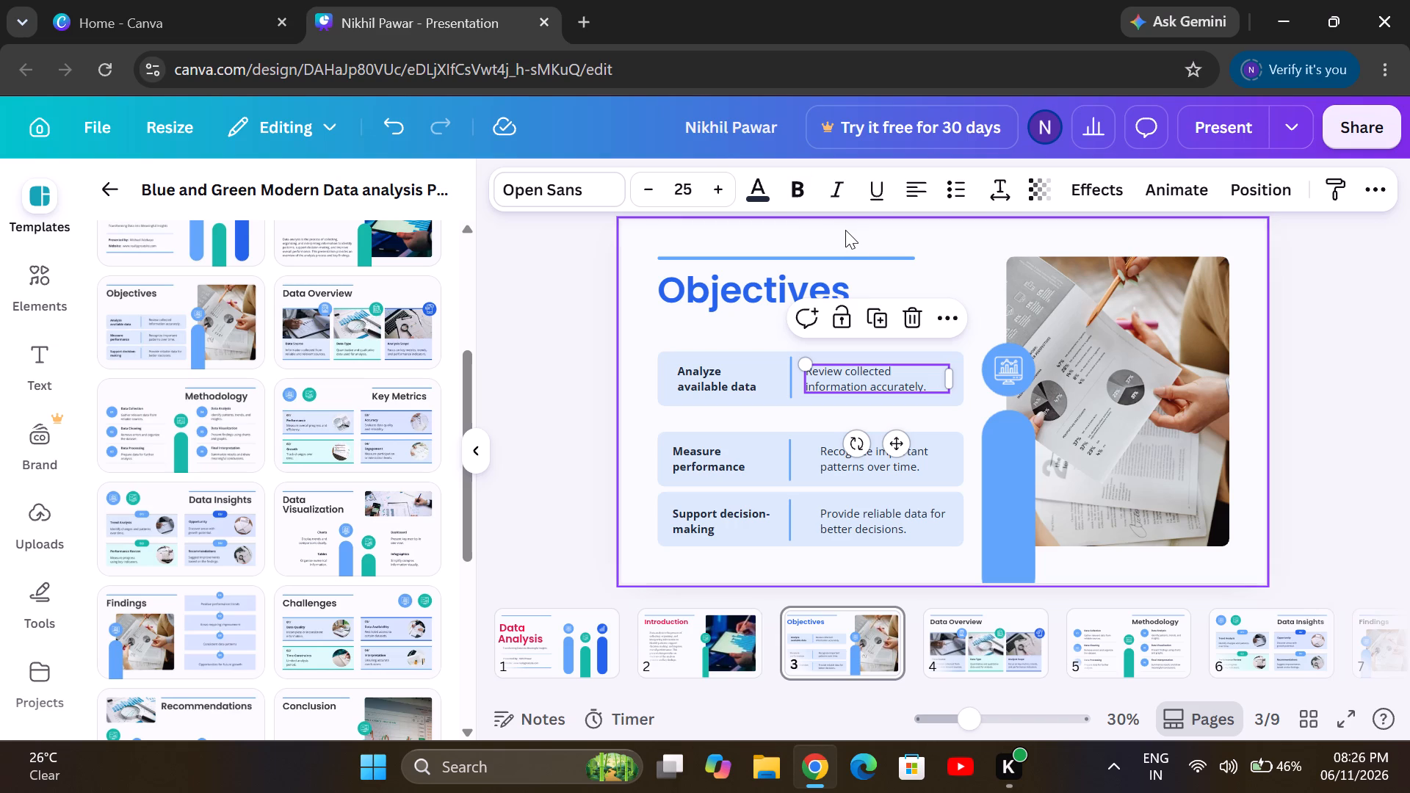
{"action": "left_click_drag", "start_coordinate": [845, 230], "coordinate": [806, 230]}
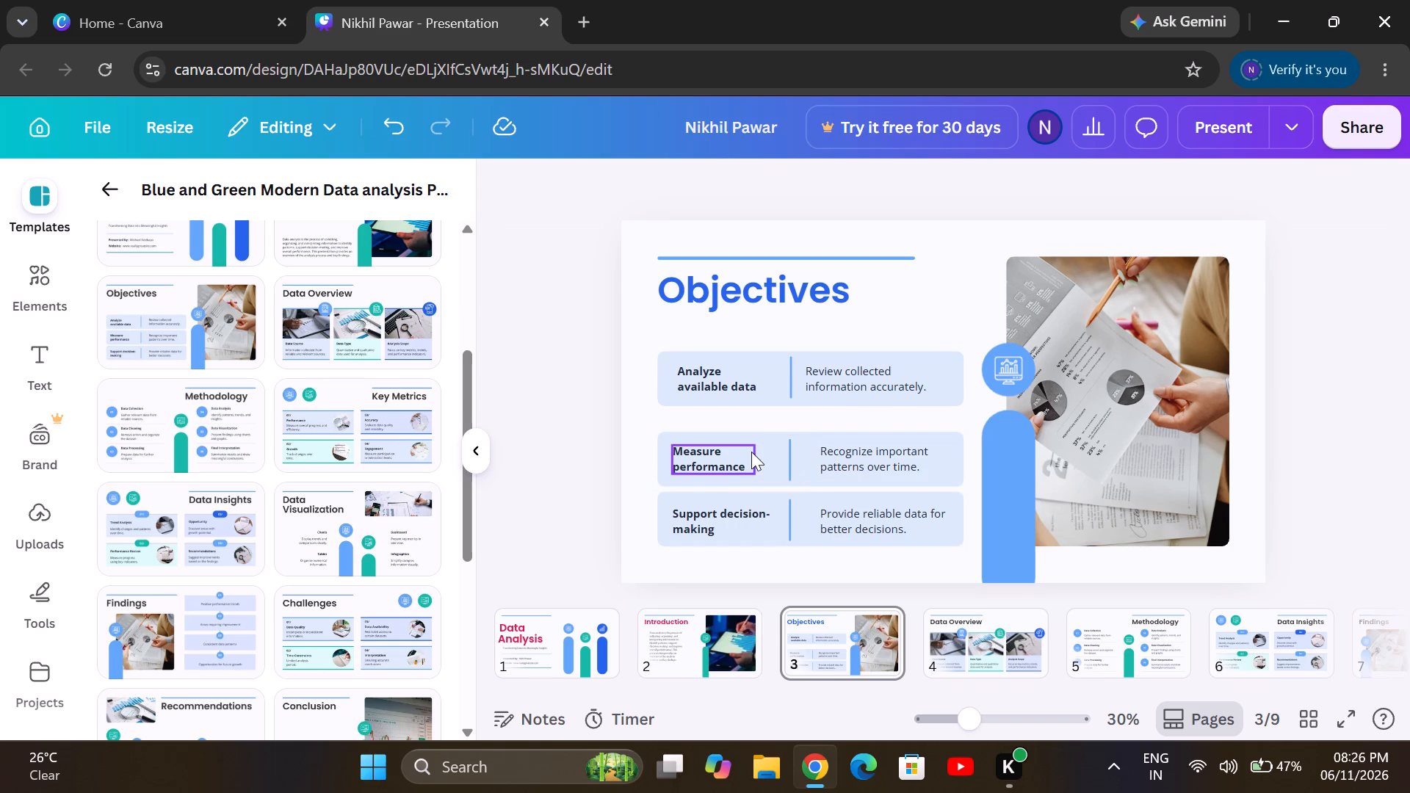
Move the light blue background box of the Measure performance row up so it sits evenly between the other two boxes.
{"action": "left_click_drag", "start_coordinate": [766, 449], "coordinate": [766, 441]}
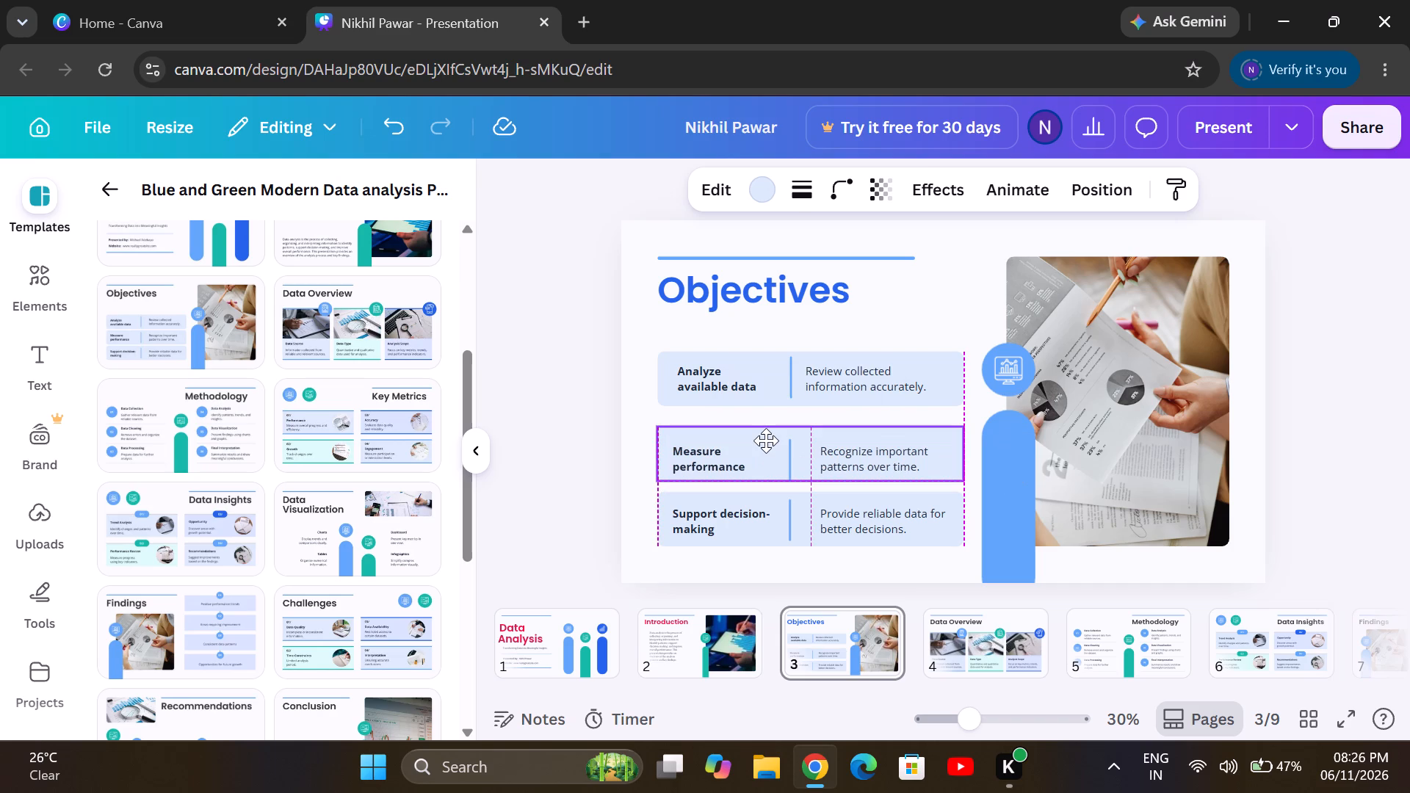
{"action": "left_click_drag", "start_coordinate": [766, 441], "coordinate": [764, 438]}
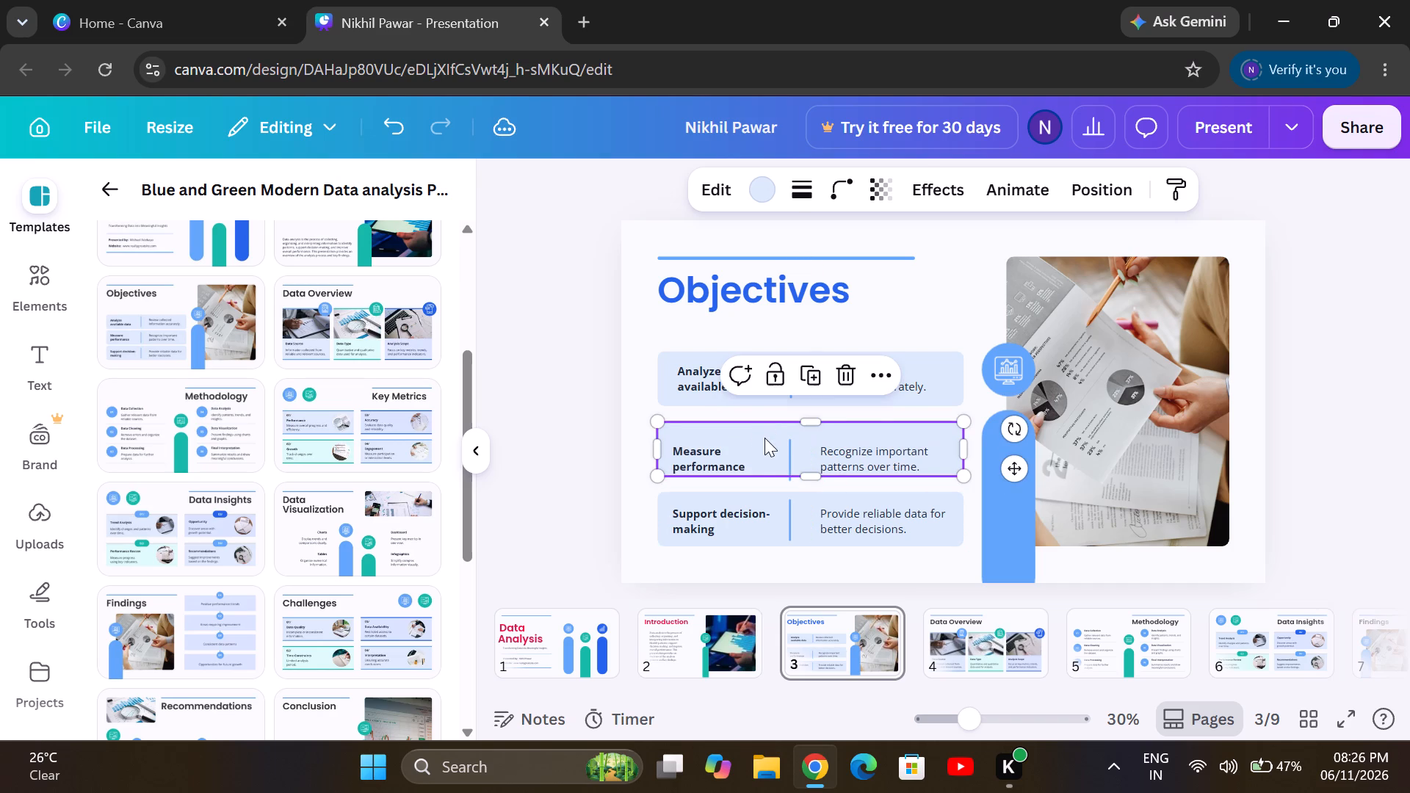
Move the "Measure performance" label up so it sits vertically centred inside its raised box.
{"action": "left_click_drag", "start_coordinate": [726, 447], "coordinate": [726, 446]}
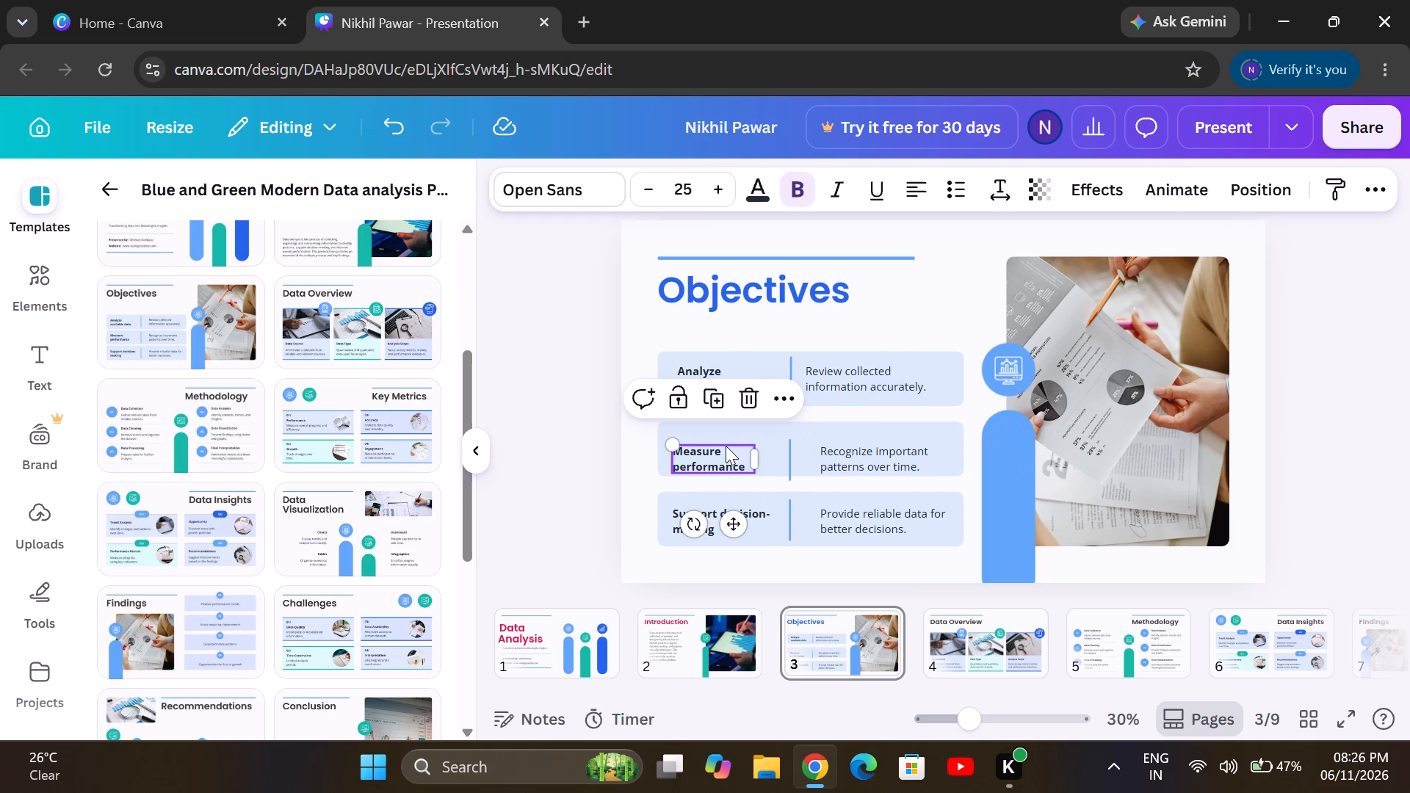
{"action": "left_click_drag", "start_coordinate": [726, 446], "coordinate": [726, 438]}
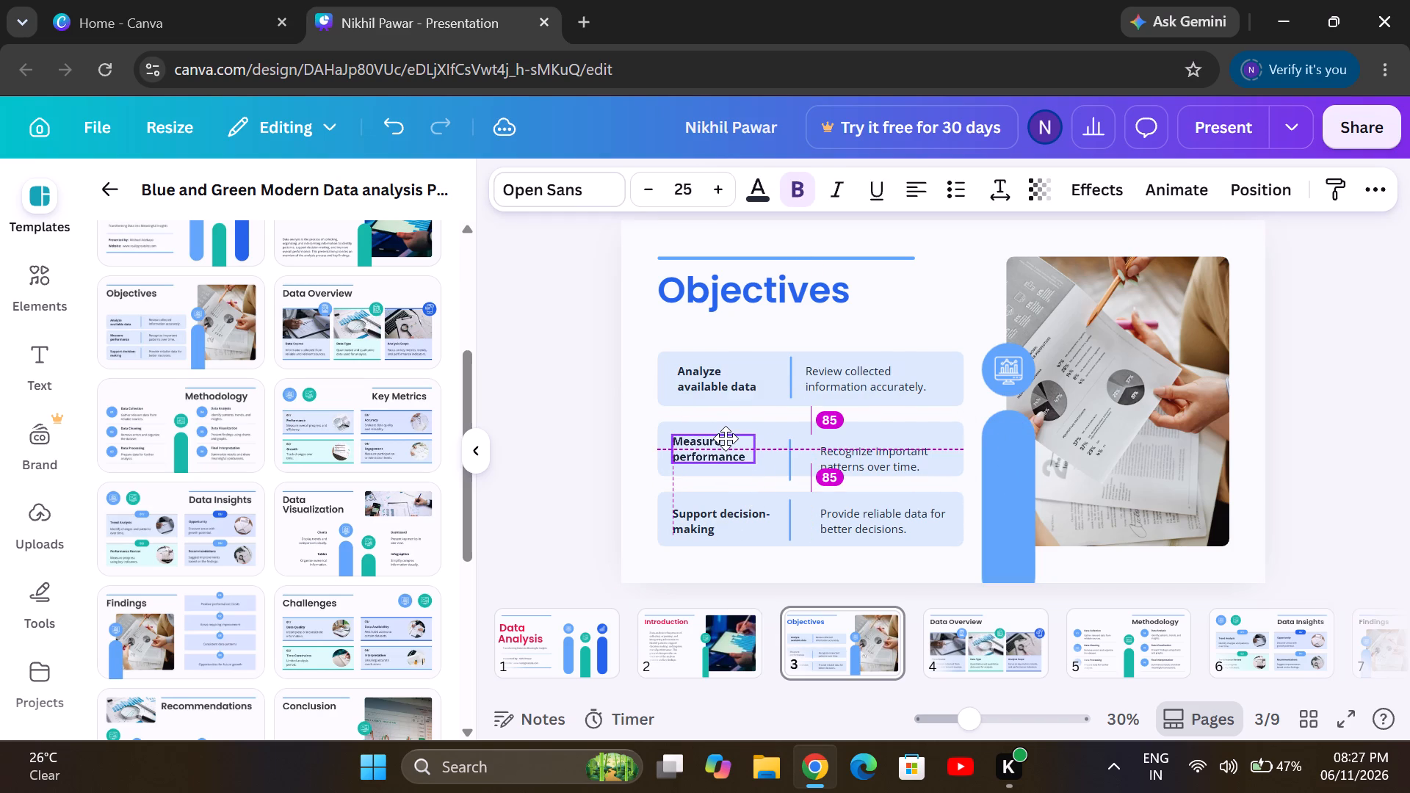
{"action": "left_click_drag", "start_coordinate": [726, 438], "coordinate": [726, 439]}
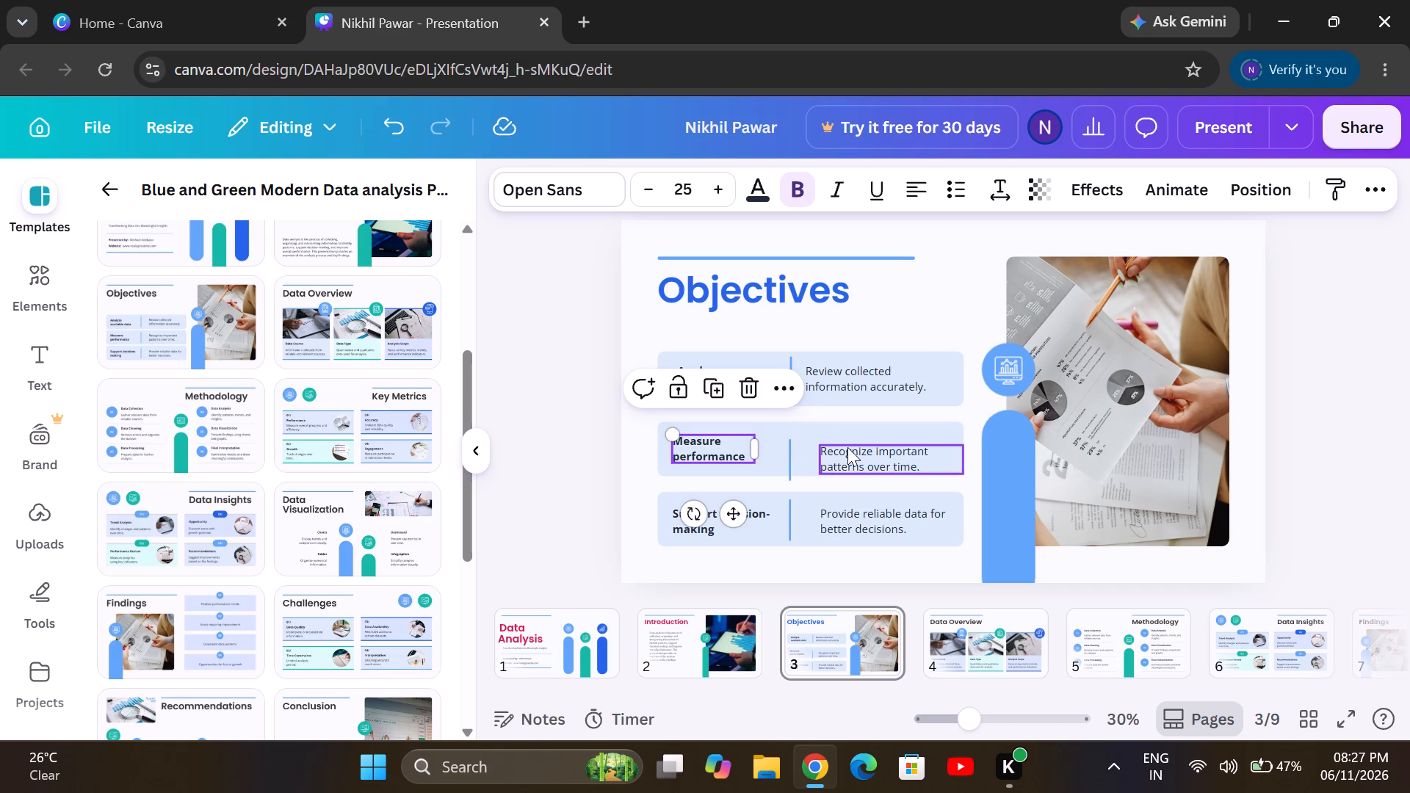
Move the "Recognize important patterns over time." text up into the raised box, level with its label.
{"action": "left_click_drag", "start_coordinate": [848, 452], "coordinate": [847, 441]}
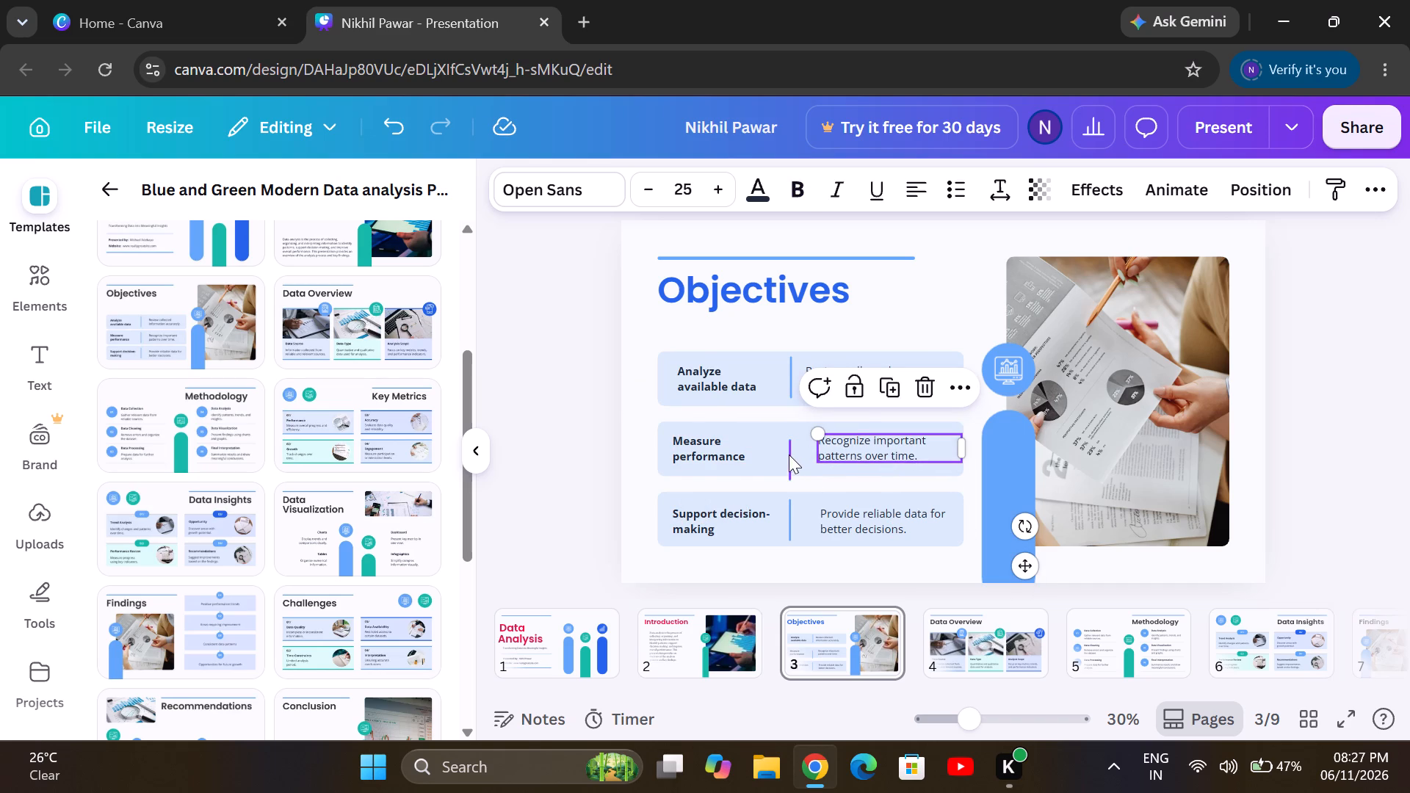
Move the second row's vertical divider line up to the middle of its box, aligned with the first row's divider.
{"action": "left_click", "coordinate": [785, 462]}
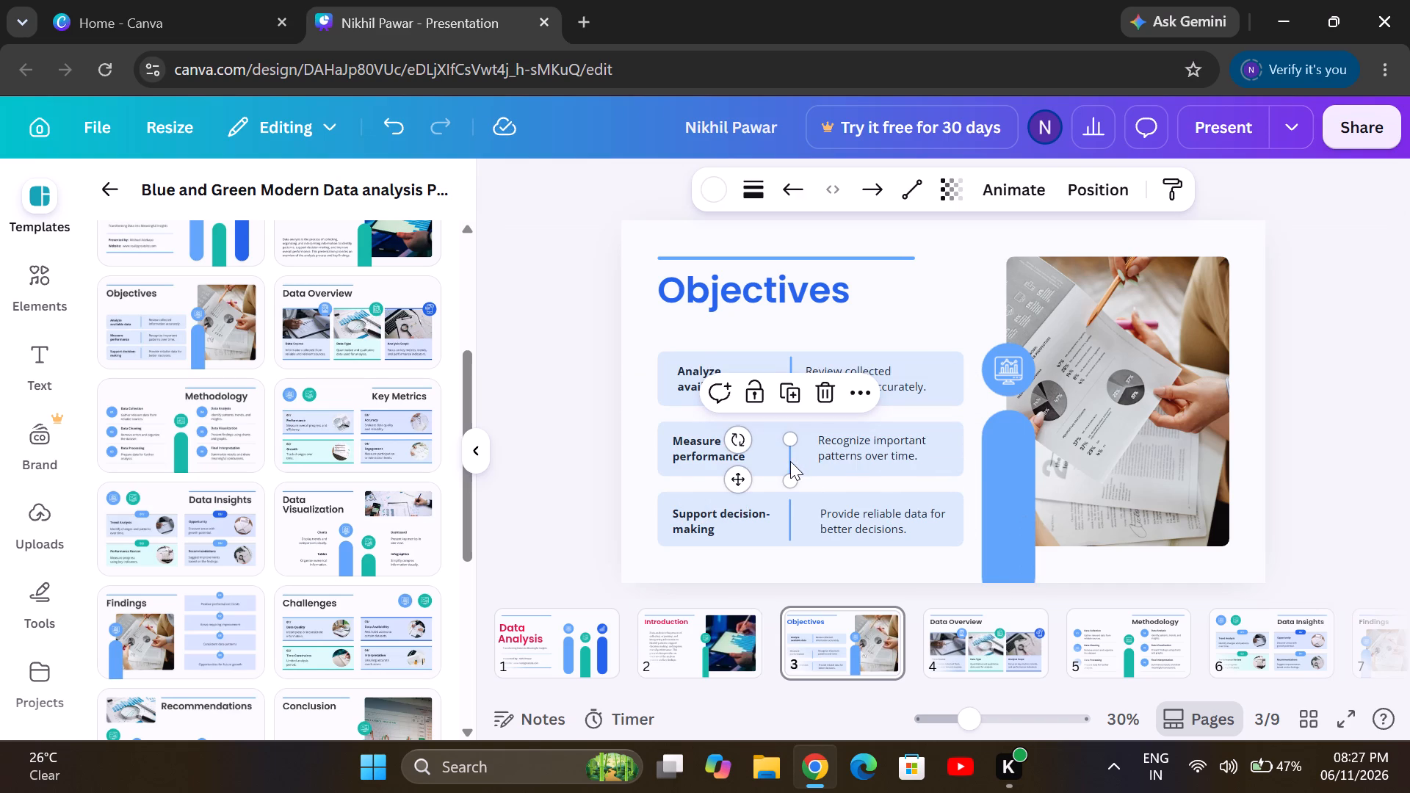
{"action": "left_click_drag", "start_coordinate": [790, 461], "coordinate": [788, 456]}
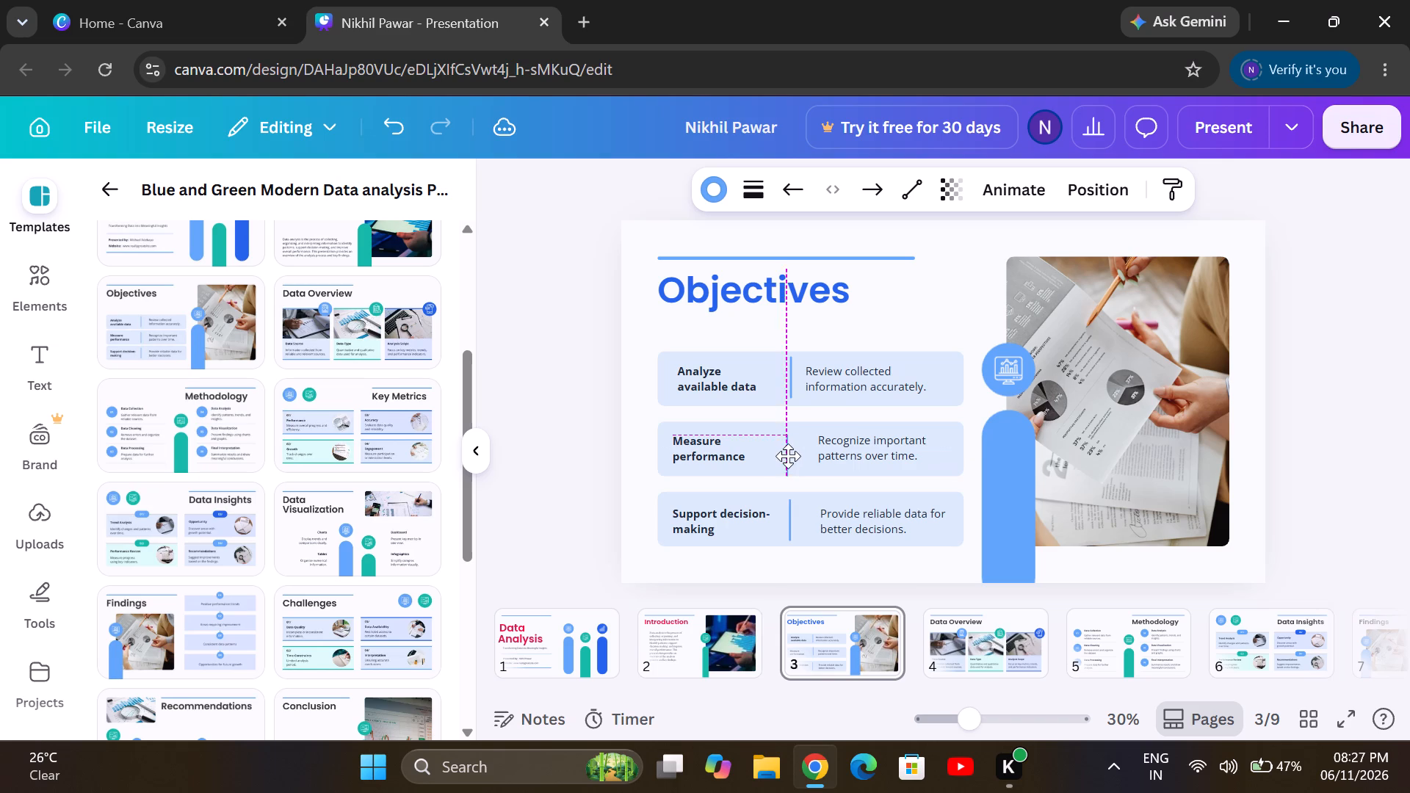
{"action": "left_click_drag", "start_coordinate": [788, 456], "coordinate": [791, 452]}
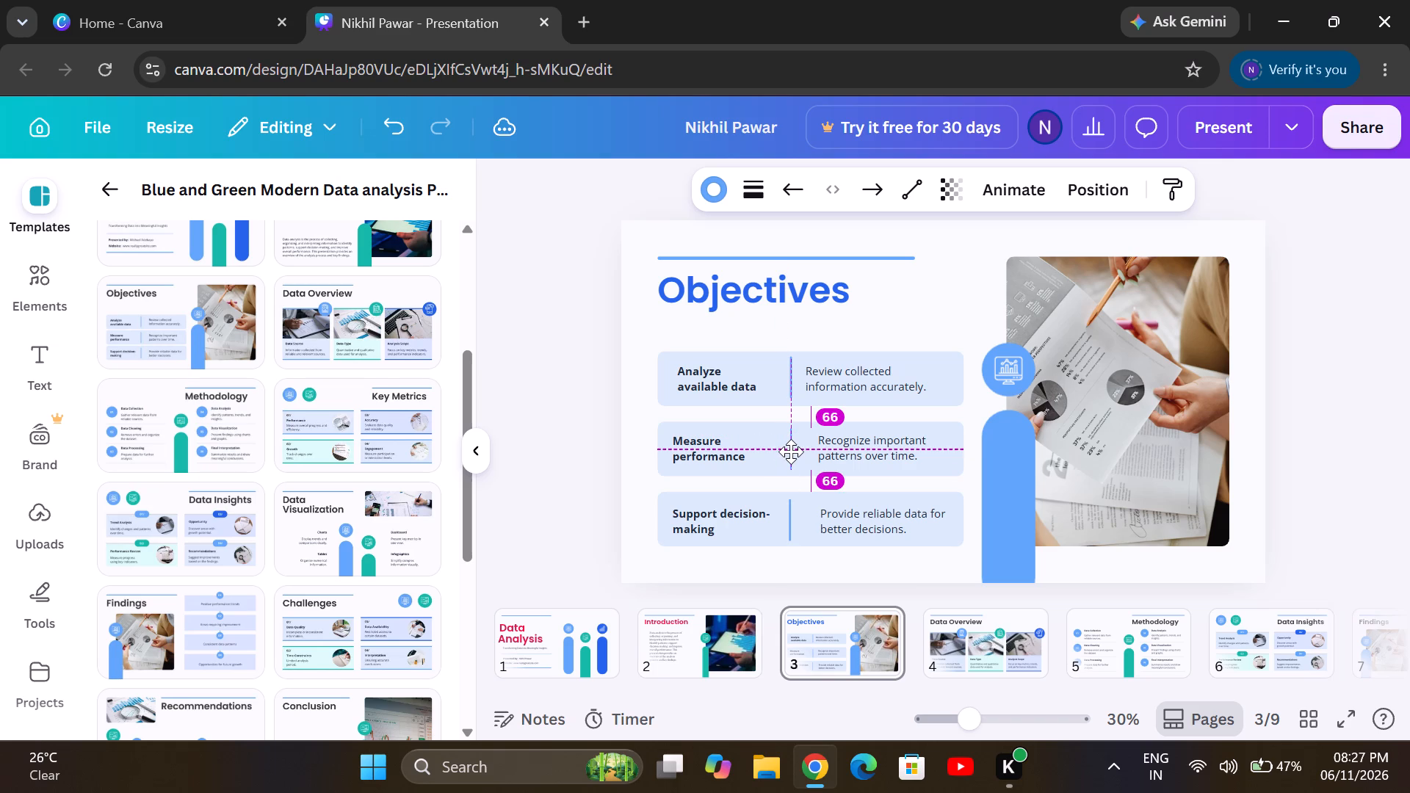
{"action": "left_click_drag", "start_coordinate": [791, 452], "coordinate": [791, 452]}
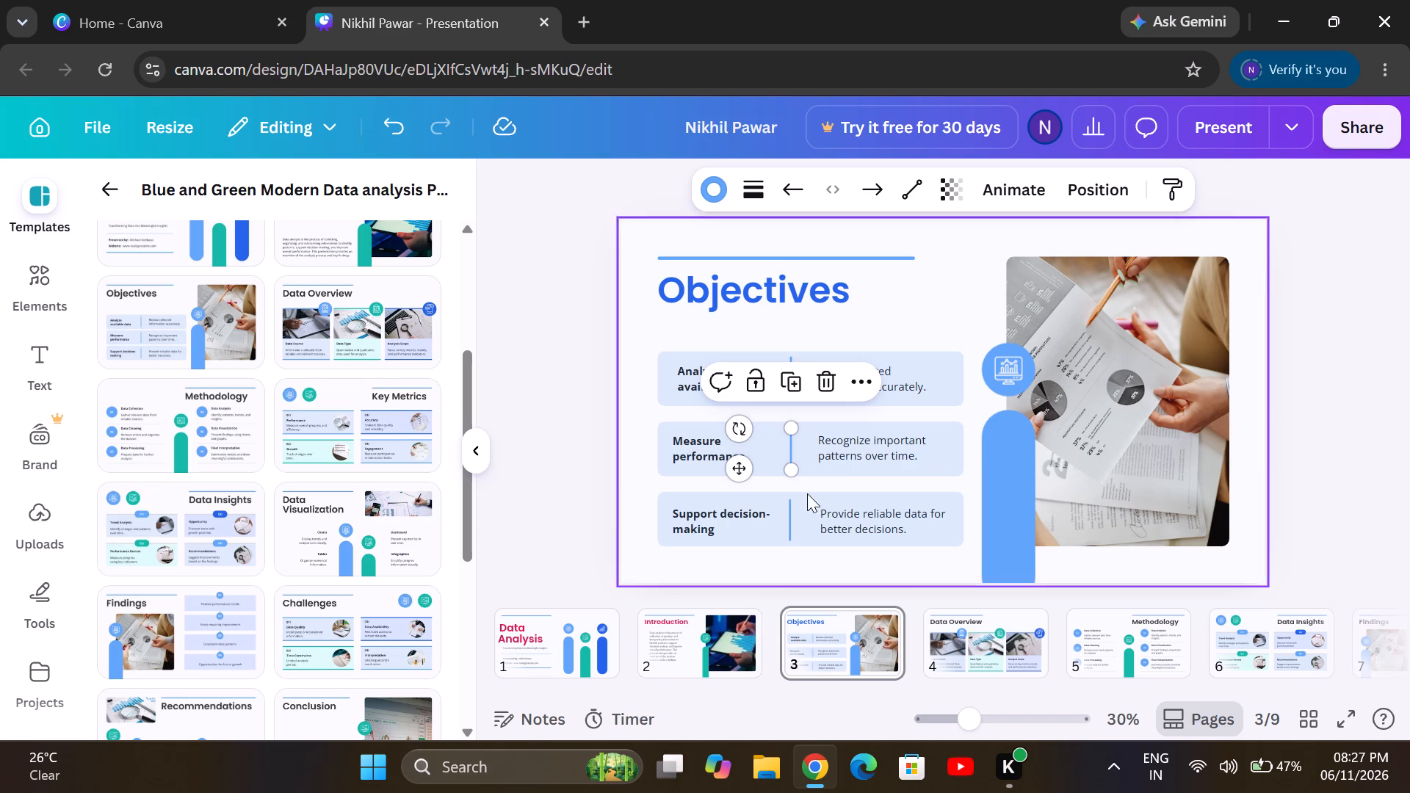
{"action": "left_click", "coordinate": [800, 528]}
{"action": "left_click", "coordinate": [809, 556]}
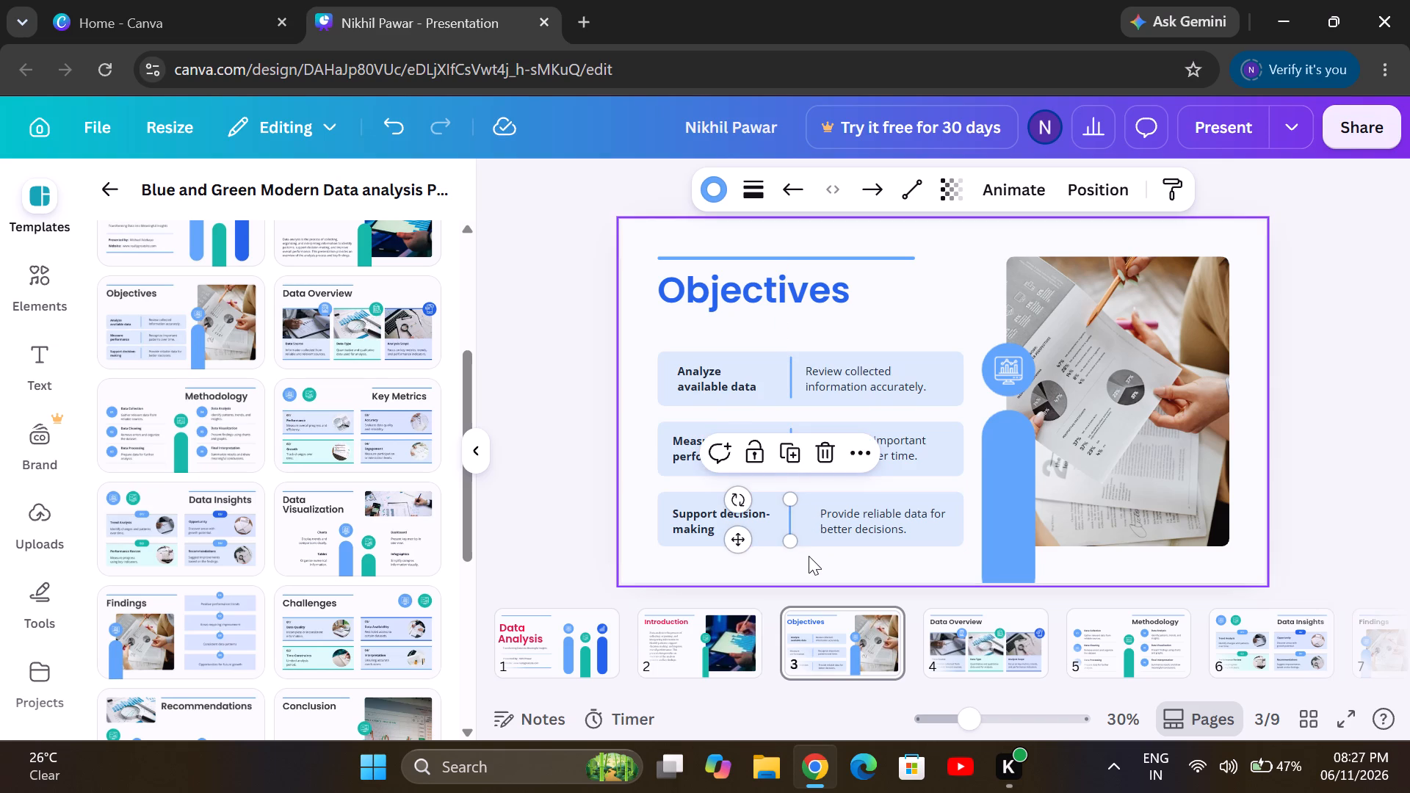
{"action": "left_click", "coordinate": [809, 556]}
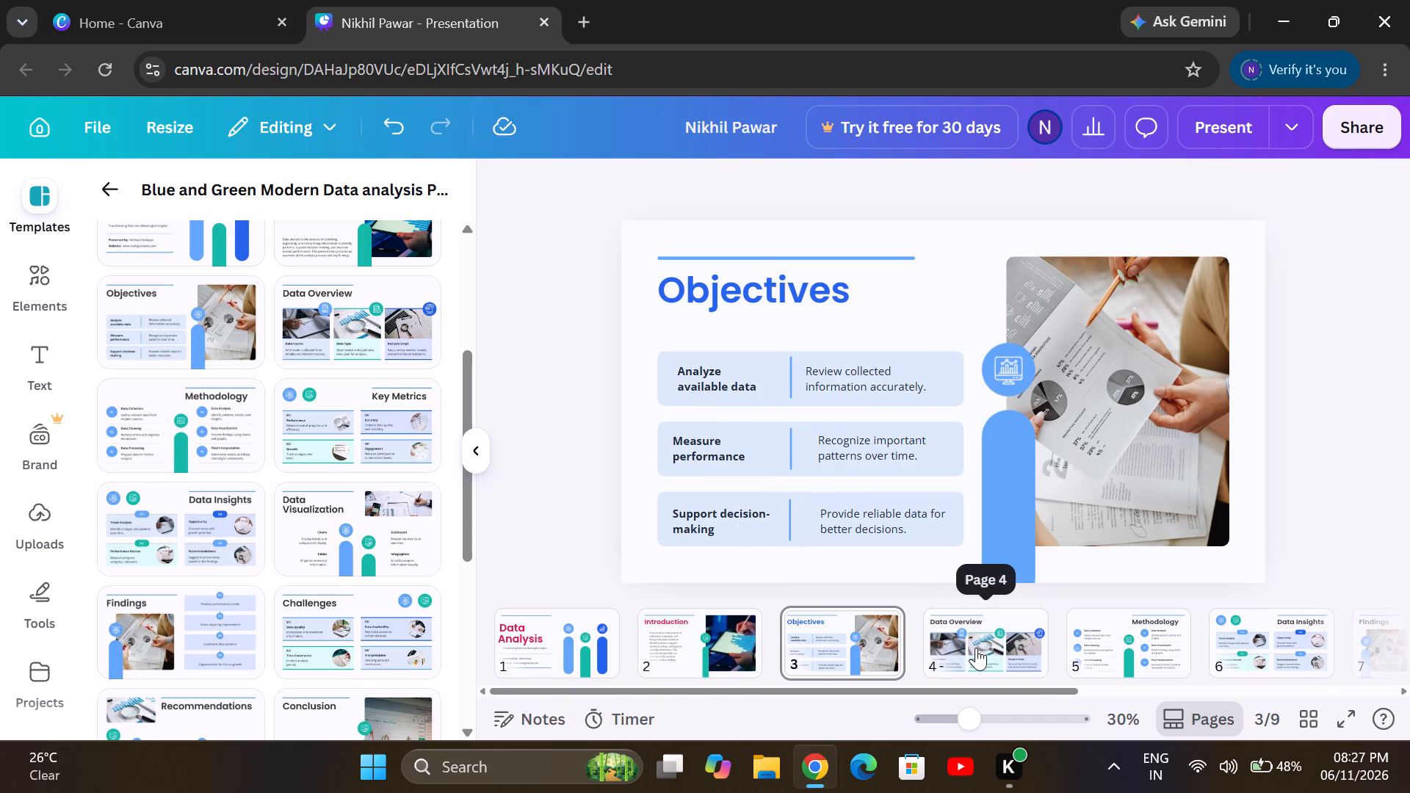
Apply the Typewriter animation to the "Analyze available data" label and to its "Review collected information accurately." text.
{"action": "left_click", "coordinate": [770, 361]}
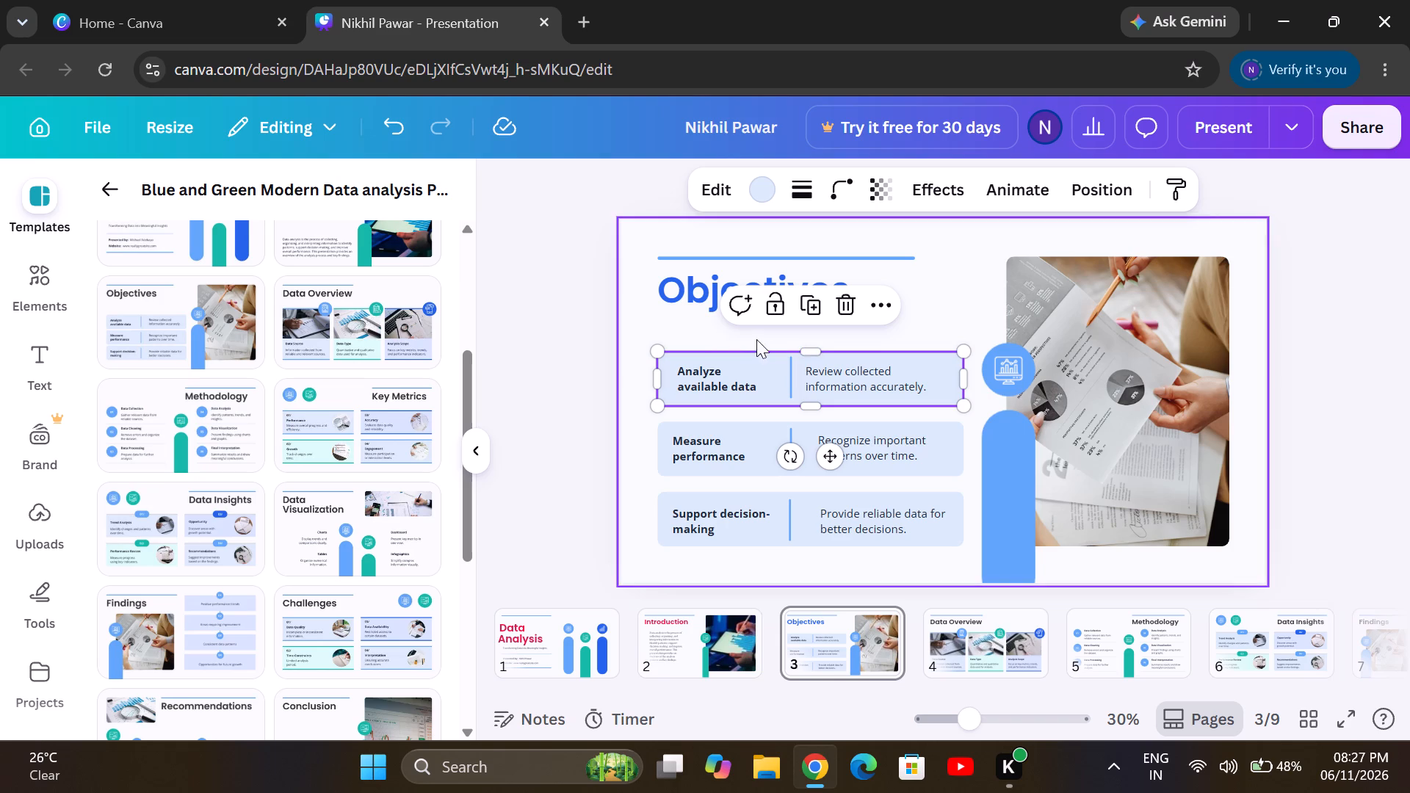
{"action": "left_click", "coordinate": [731, 370]}
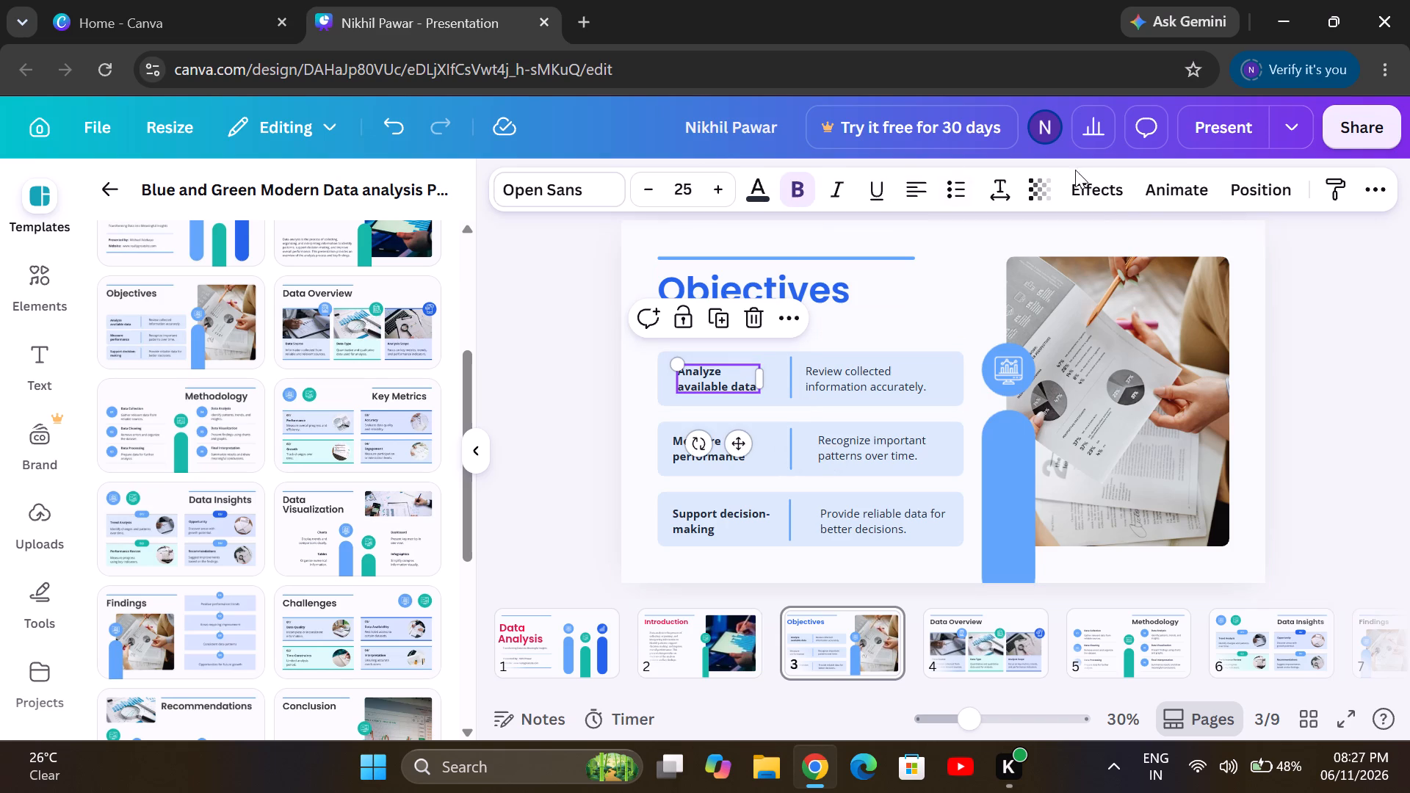
{"action": "left_click", "coordinate": [1165, 189]}
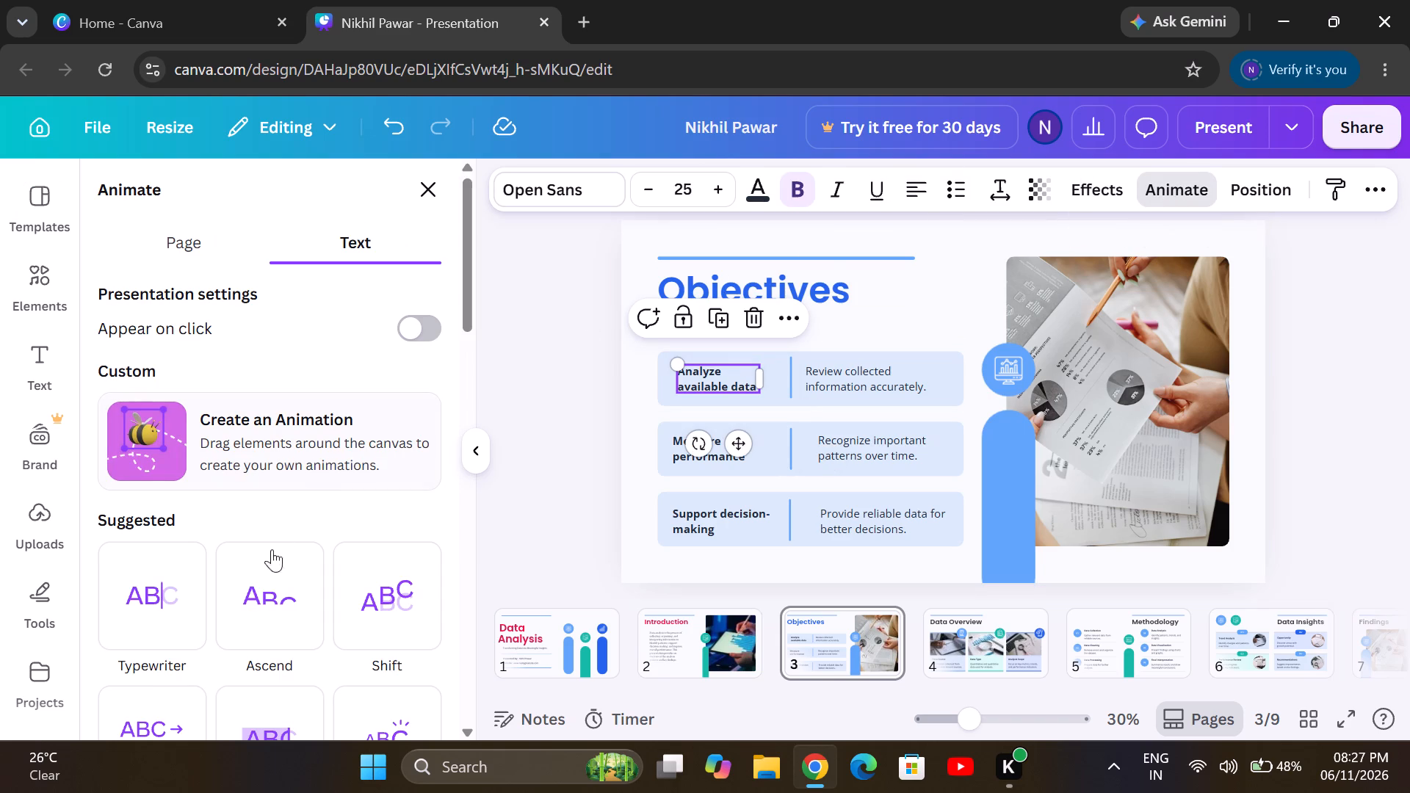
{"action": "left_click", "coordinate": [124, 659]}
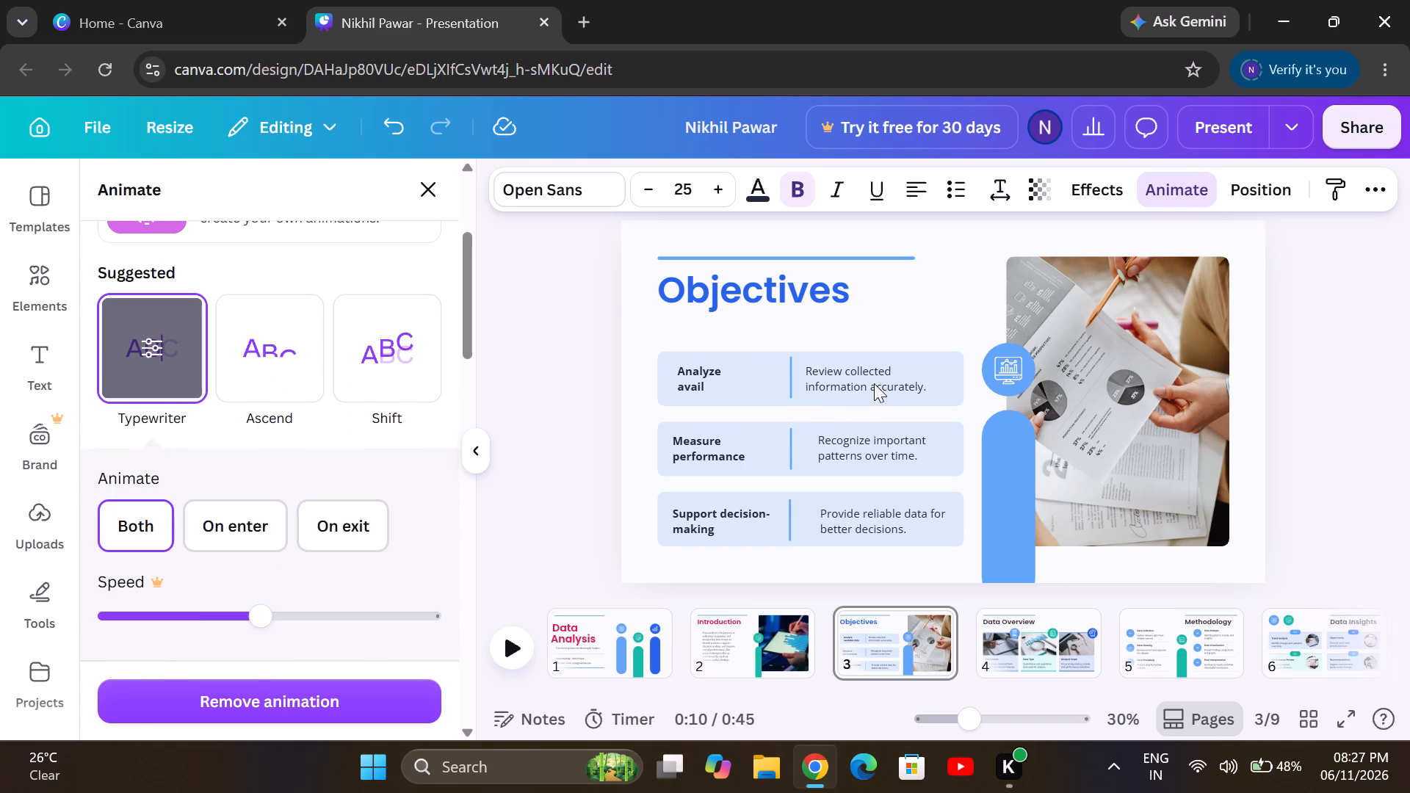
{"action": "left_click", "coordinate": [874, 383]}
{"action": "left_click", "coordinate": [159, 365]}
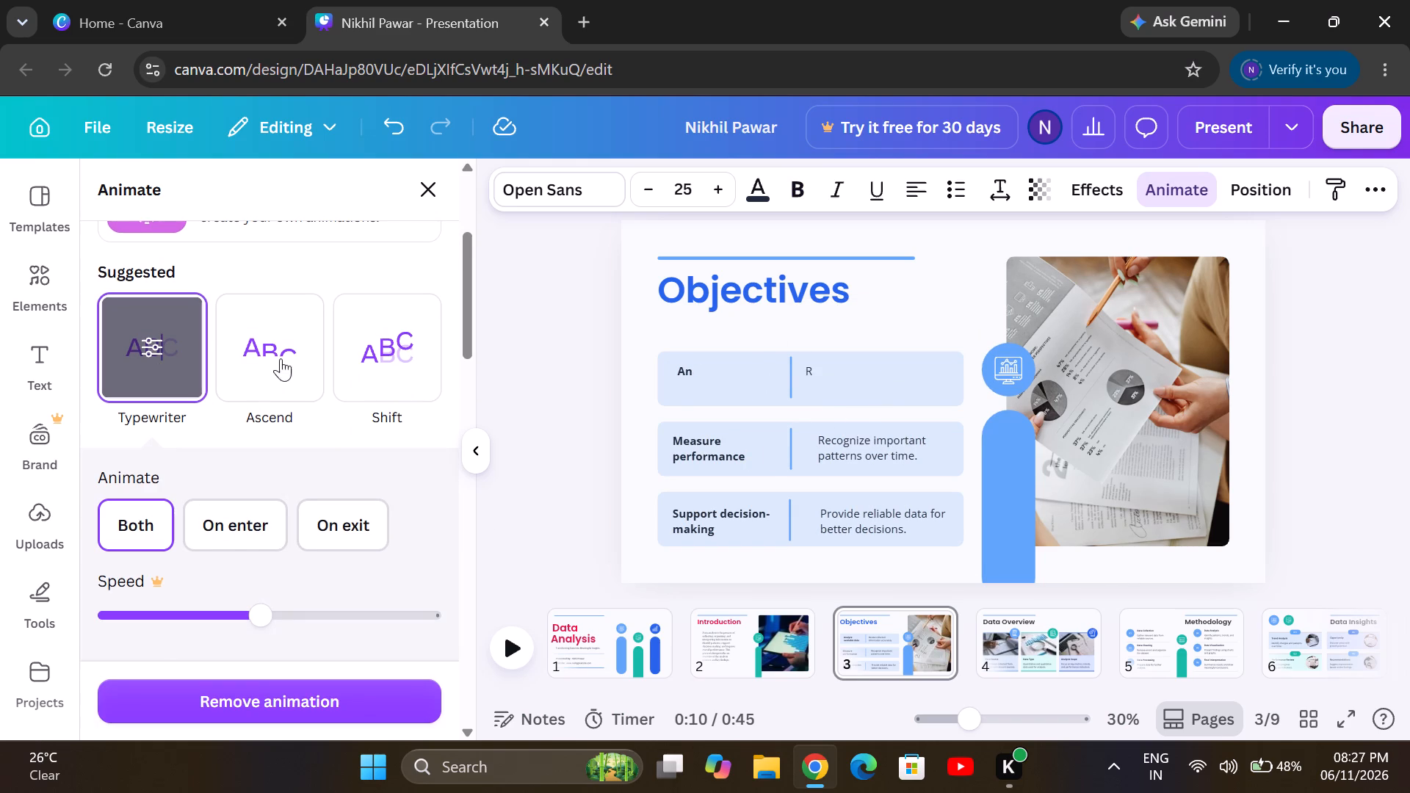
Apply the Typewriter animation to the "Measure performance" label.
{"action": "left_click", "coordinate": [706, 451]}
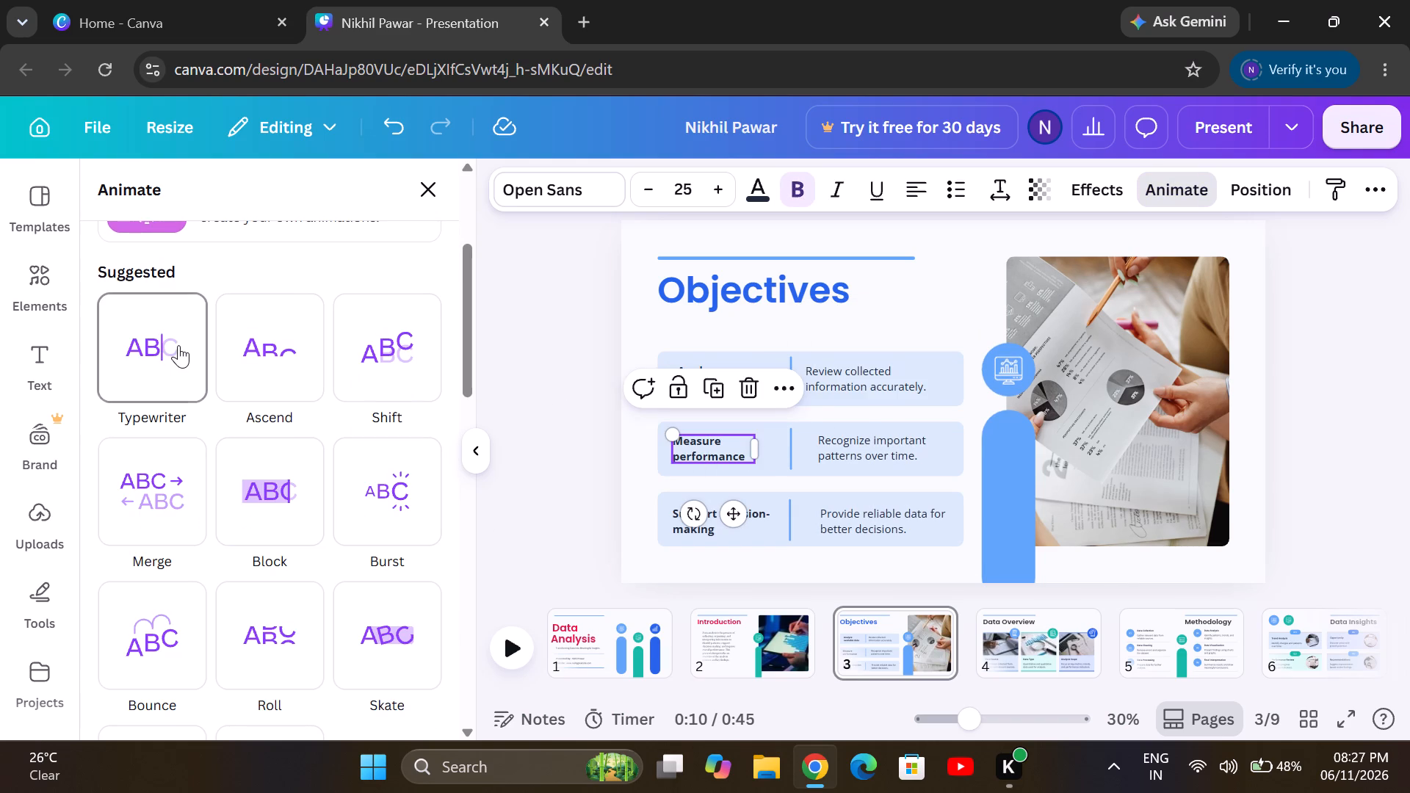
{"action": "left_click", "coordinate": [178, 345]}
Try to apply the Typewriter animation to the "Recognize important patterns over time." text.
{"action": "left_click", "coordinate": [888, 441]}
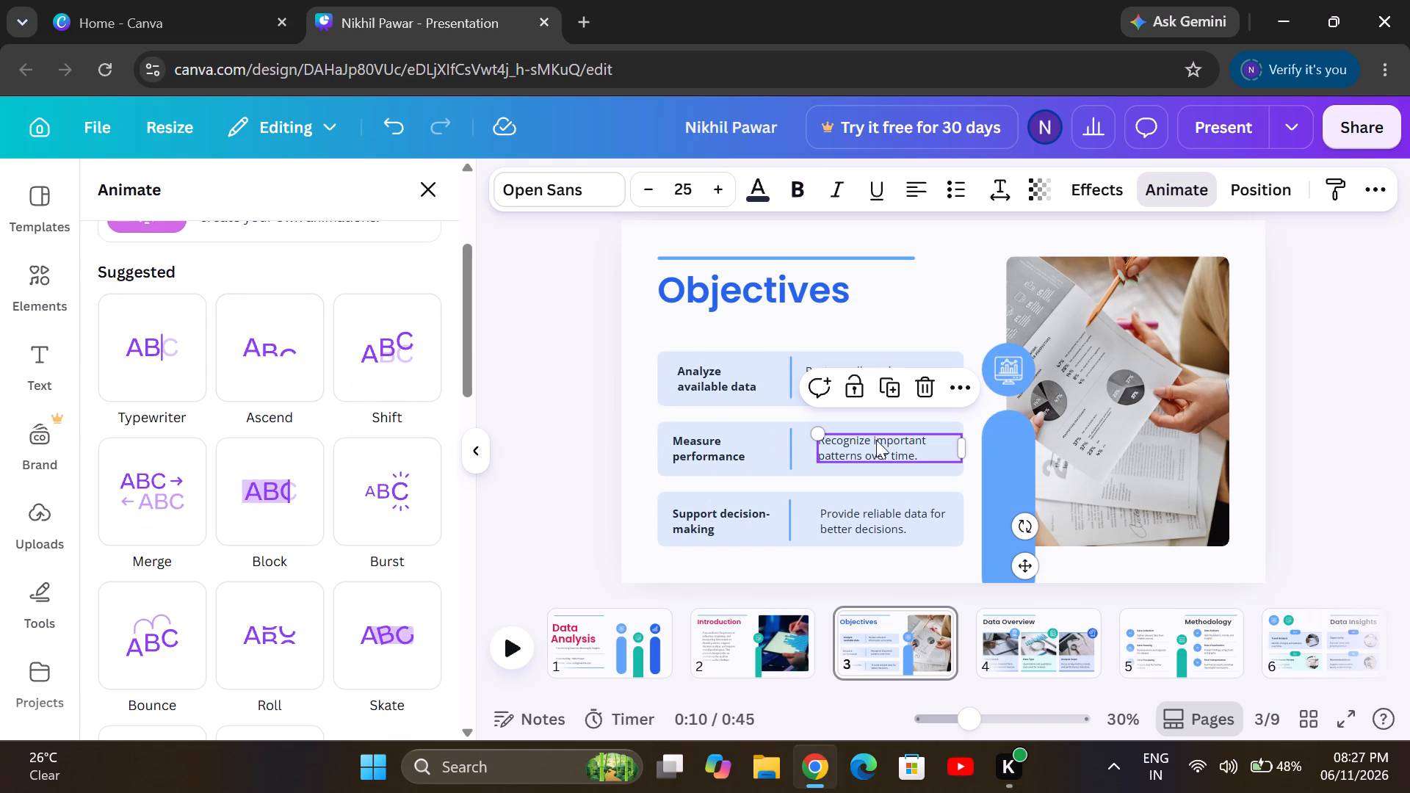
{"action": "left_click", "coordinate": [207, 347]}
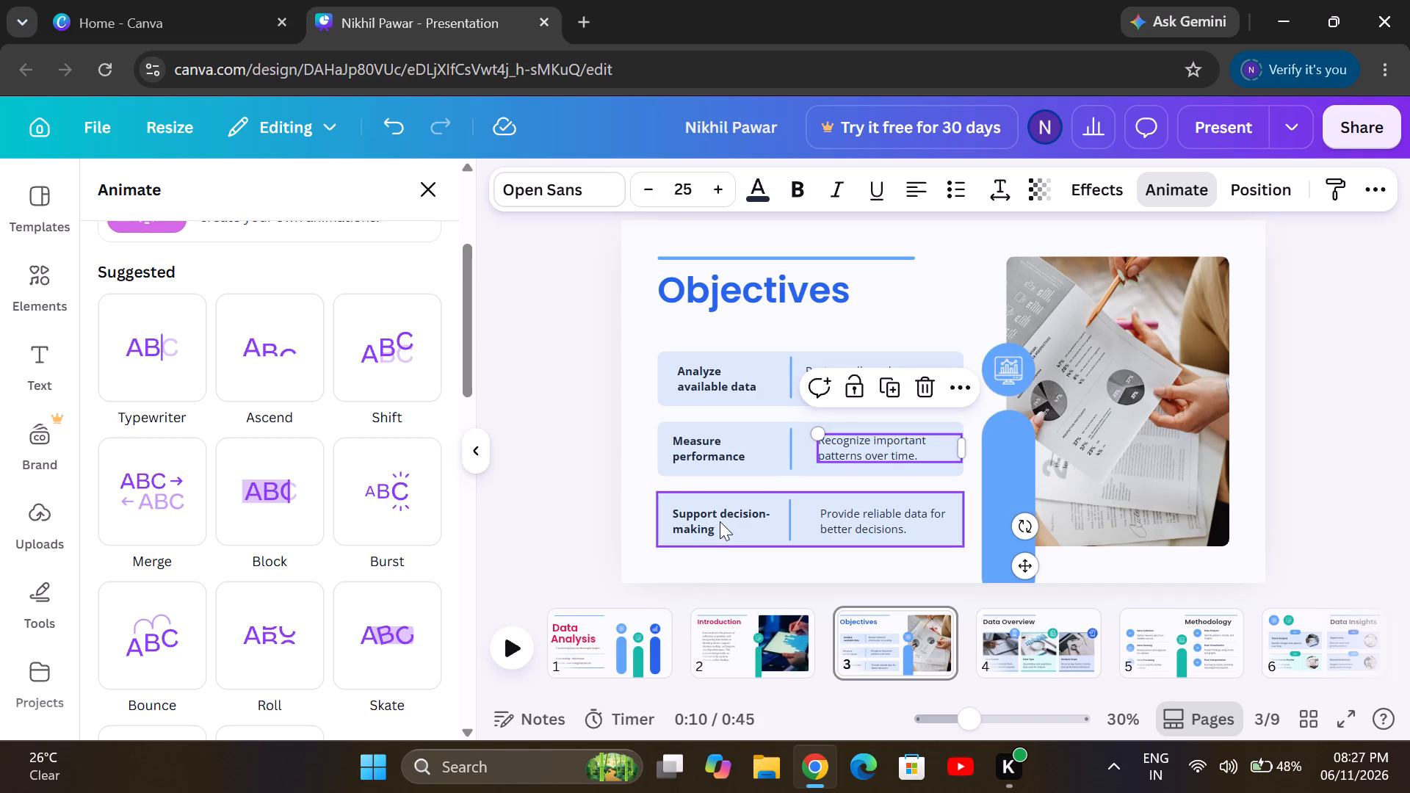
Apply the Typewriter animation to the "Support decision-making" label and the Burst animation to "Provide reliable data for better decisions.".
{"action": "left_click", "coordinate": [720, 521]}
{"action": "left_click", "coordinate": [191, 329]}
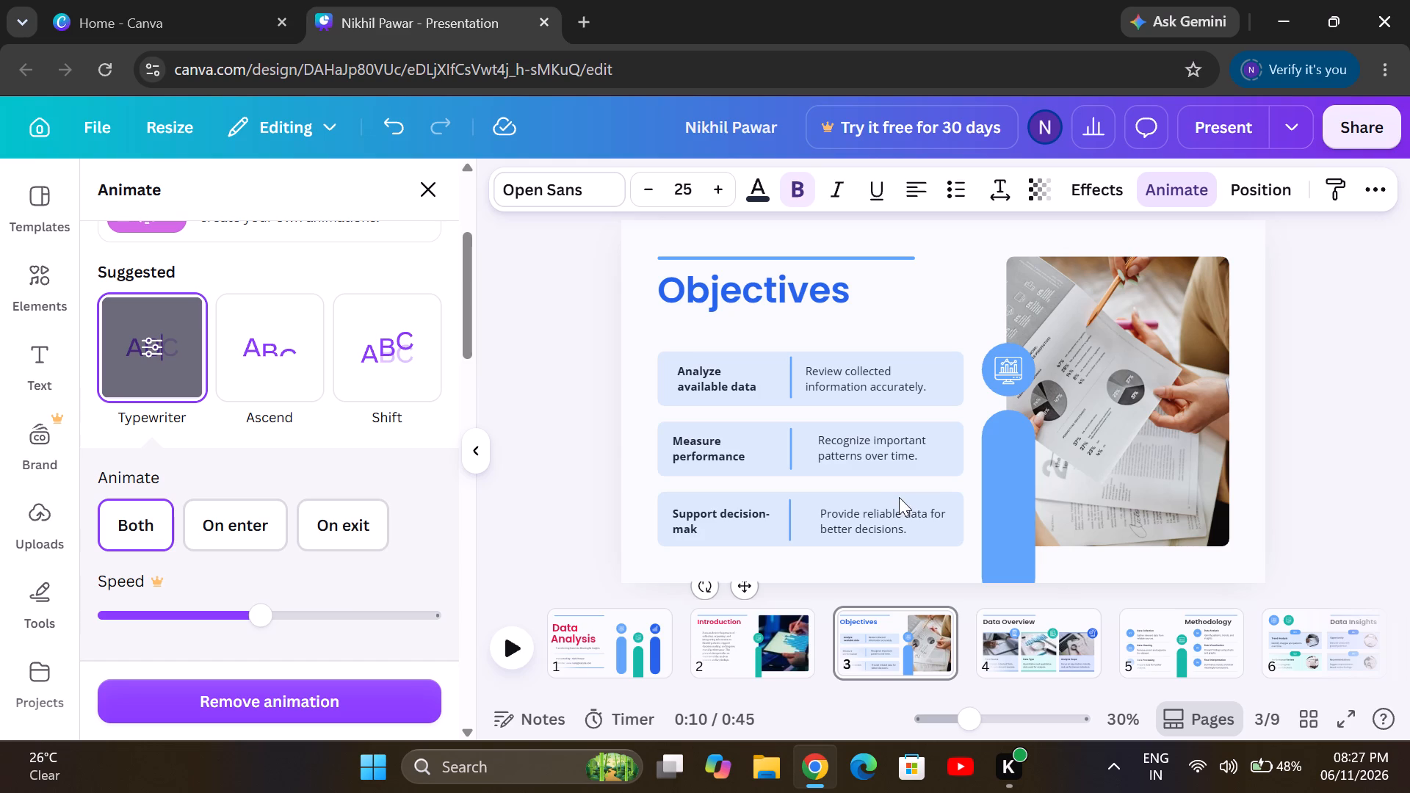
{"action": "left_click", "coordinate": [886, 518]}
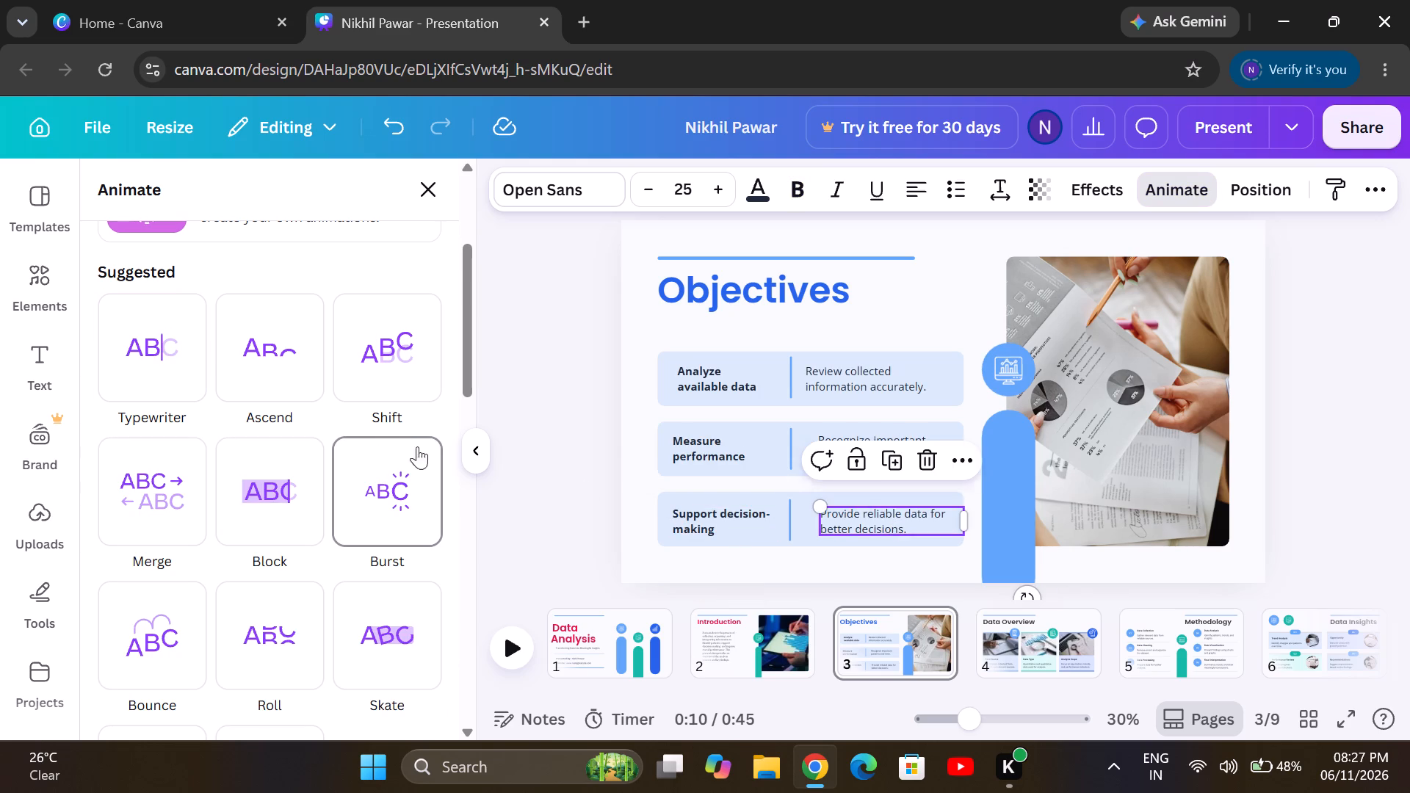
{"action": "left_click", "coordinate": [422, 482]}
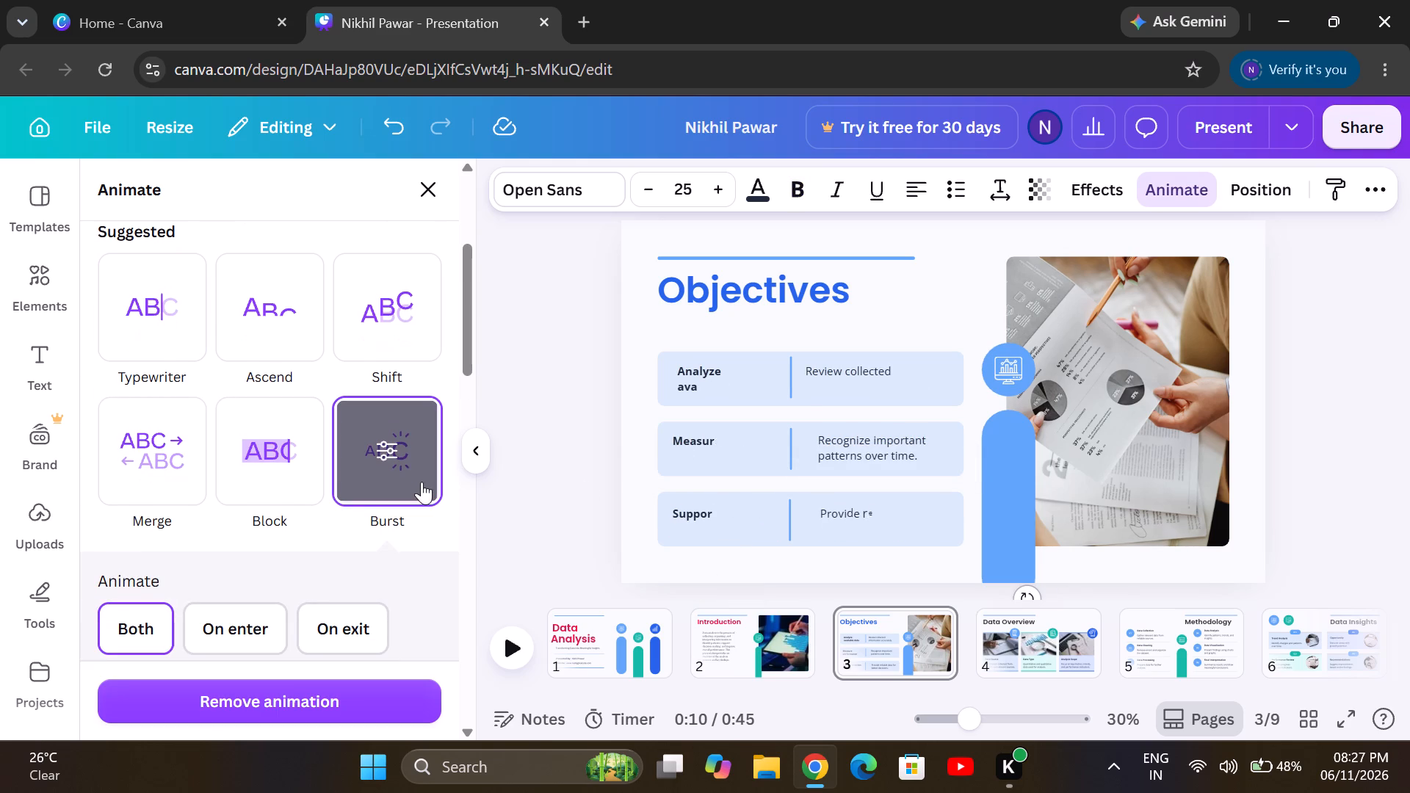
Go to page 4, Data Overview.
{"action": "left_click", "coordinate": [1041, 668]}
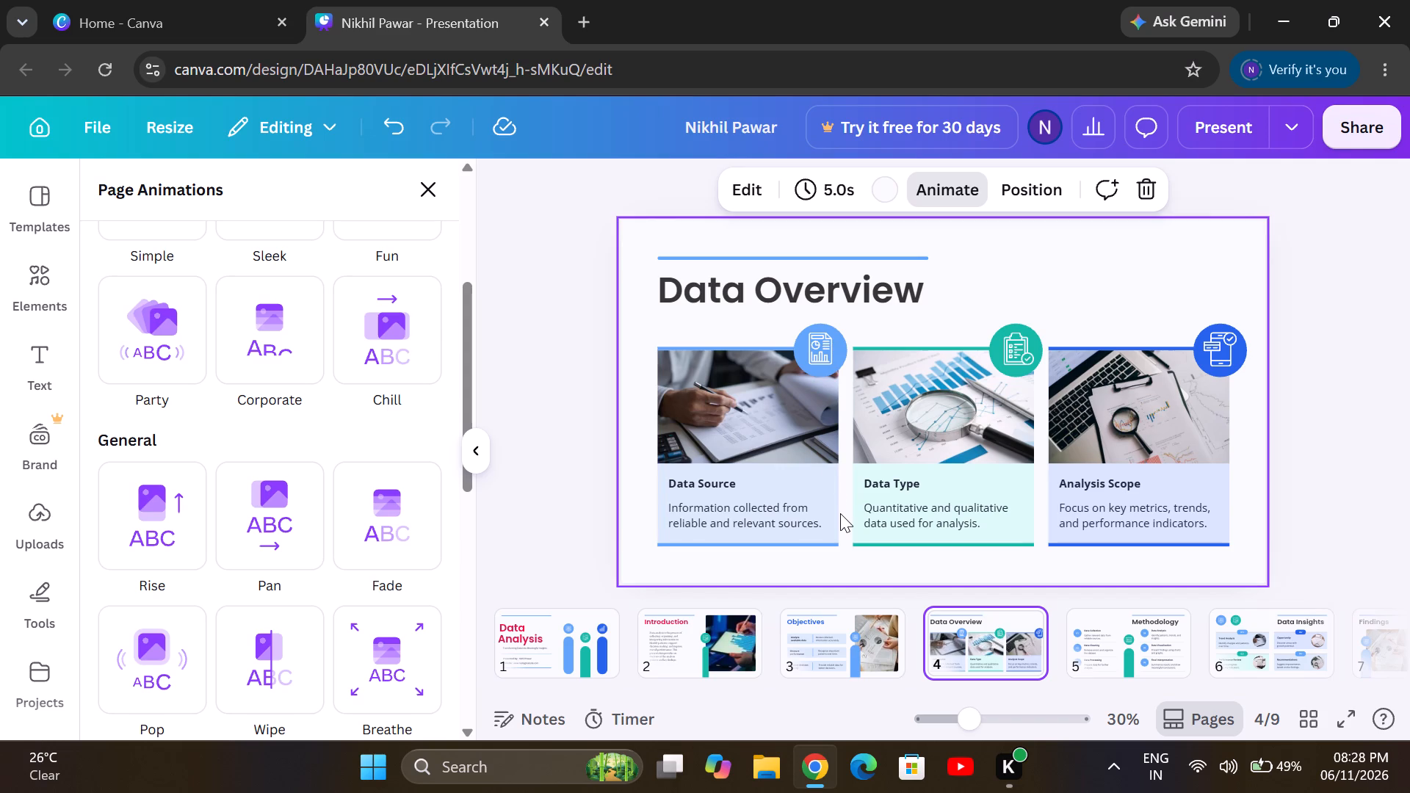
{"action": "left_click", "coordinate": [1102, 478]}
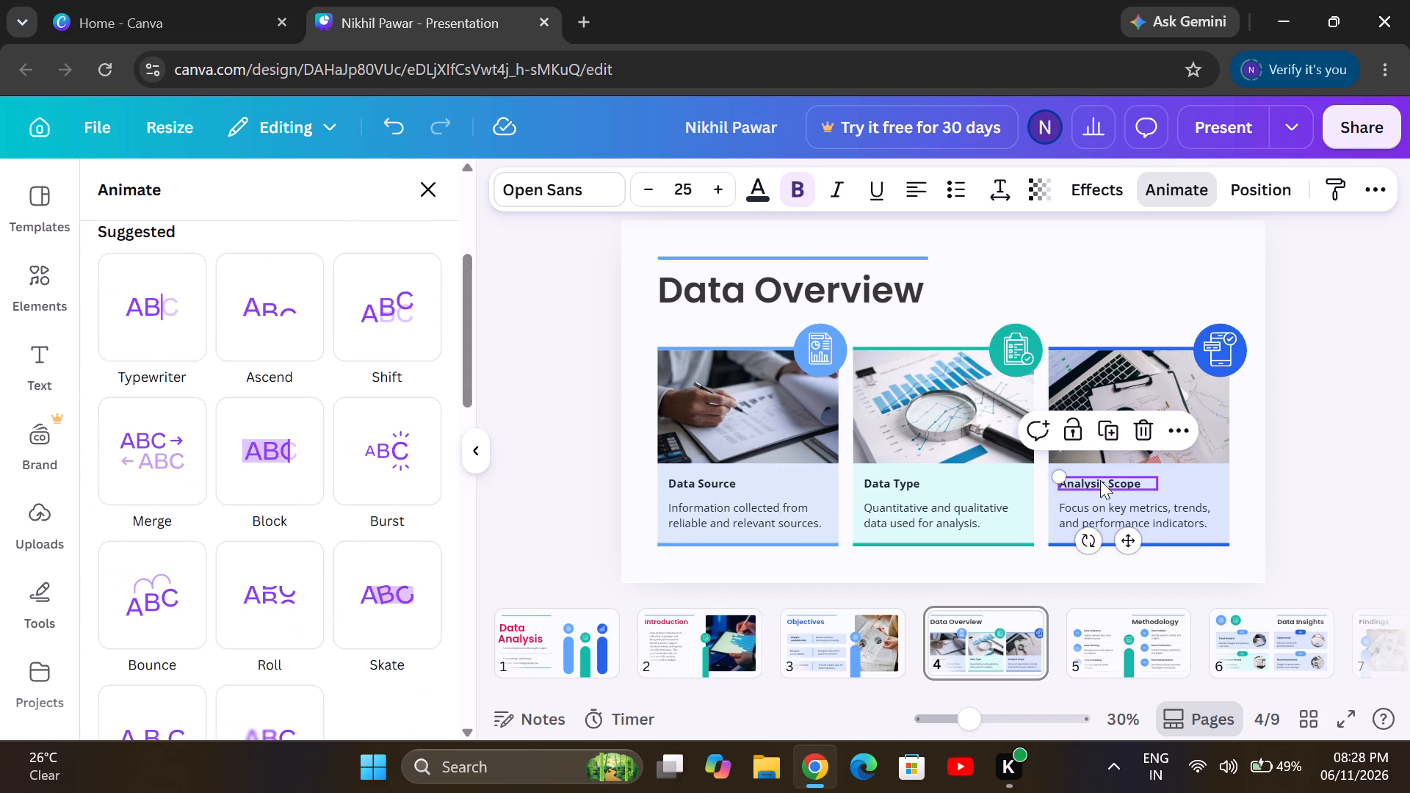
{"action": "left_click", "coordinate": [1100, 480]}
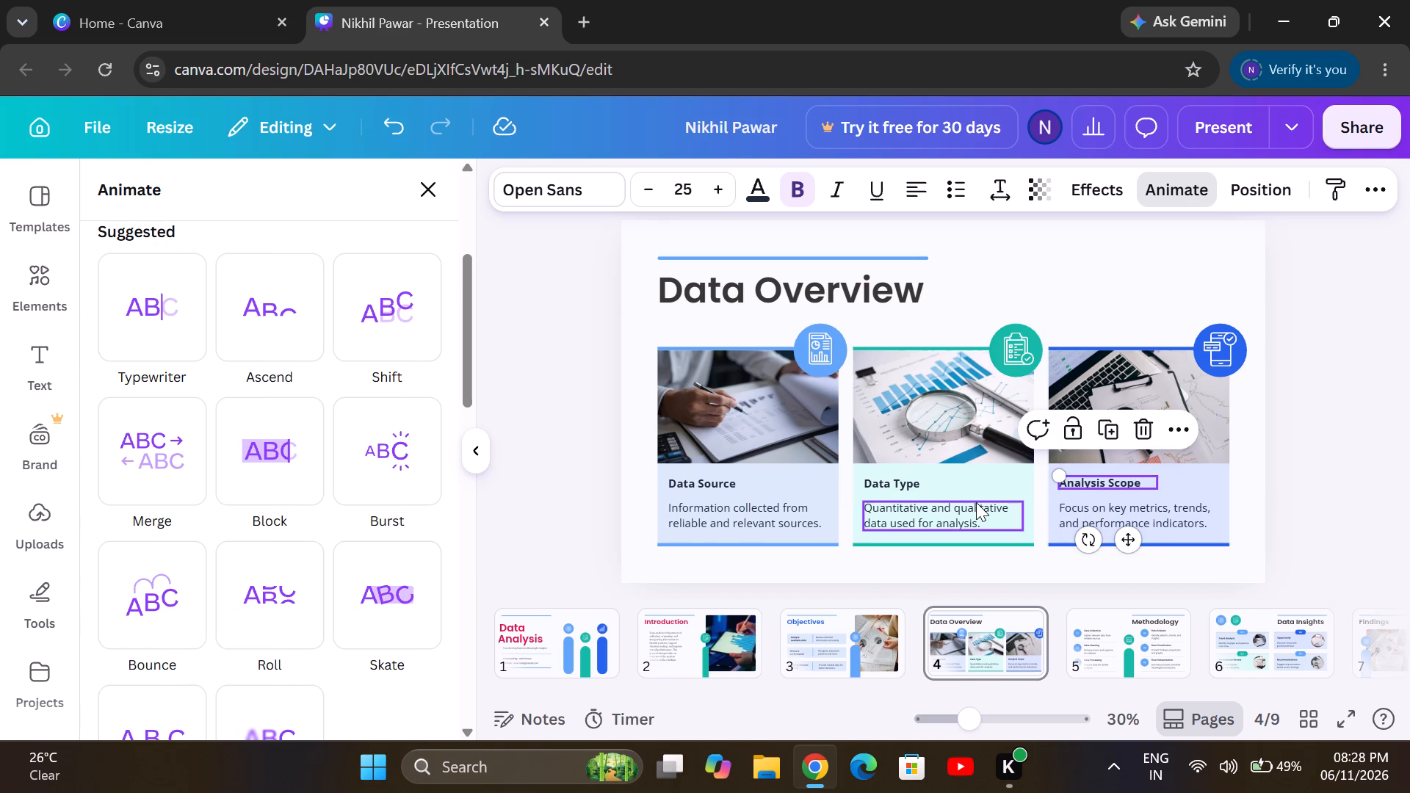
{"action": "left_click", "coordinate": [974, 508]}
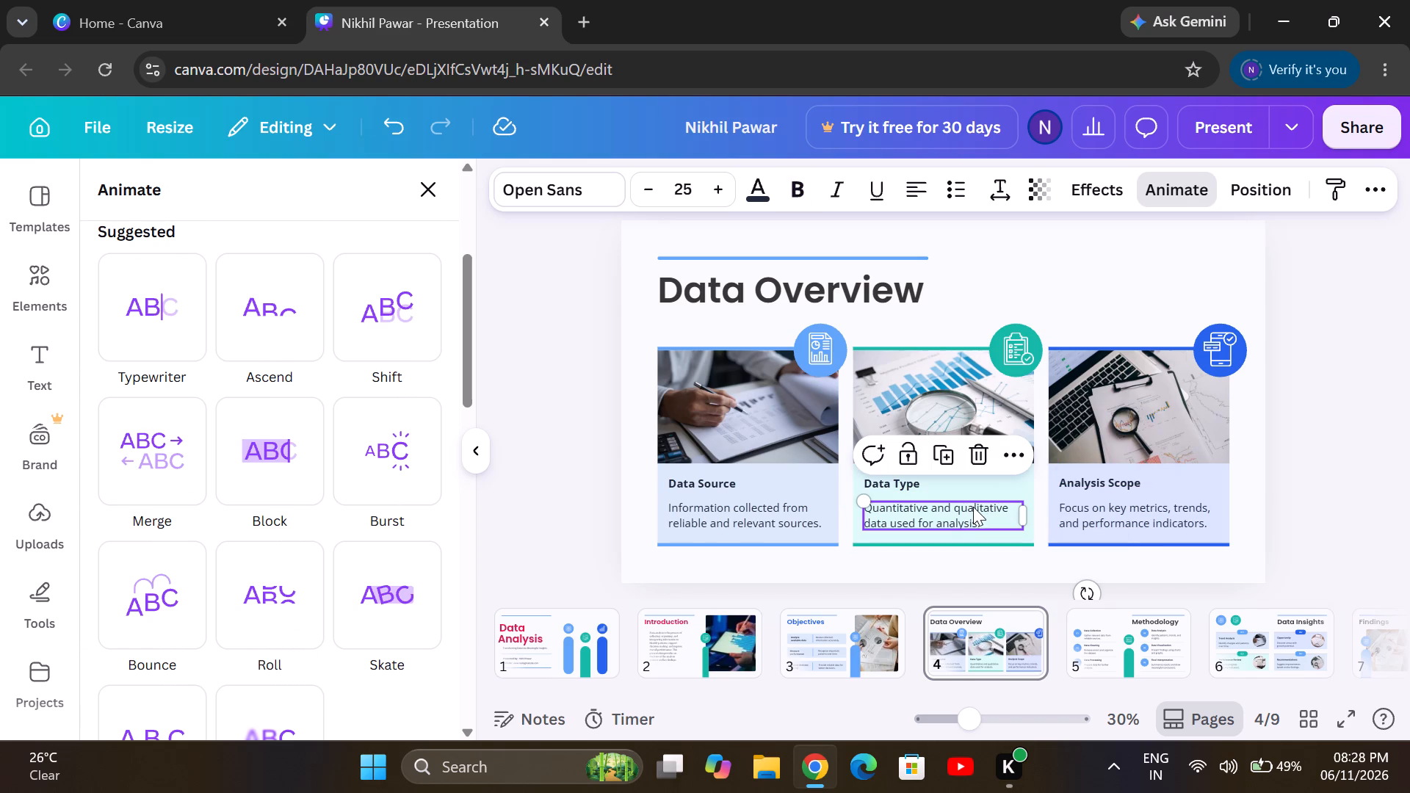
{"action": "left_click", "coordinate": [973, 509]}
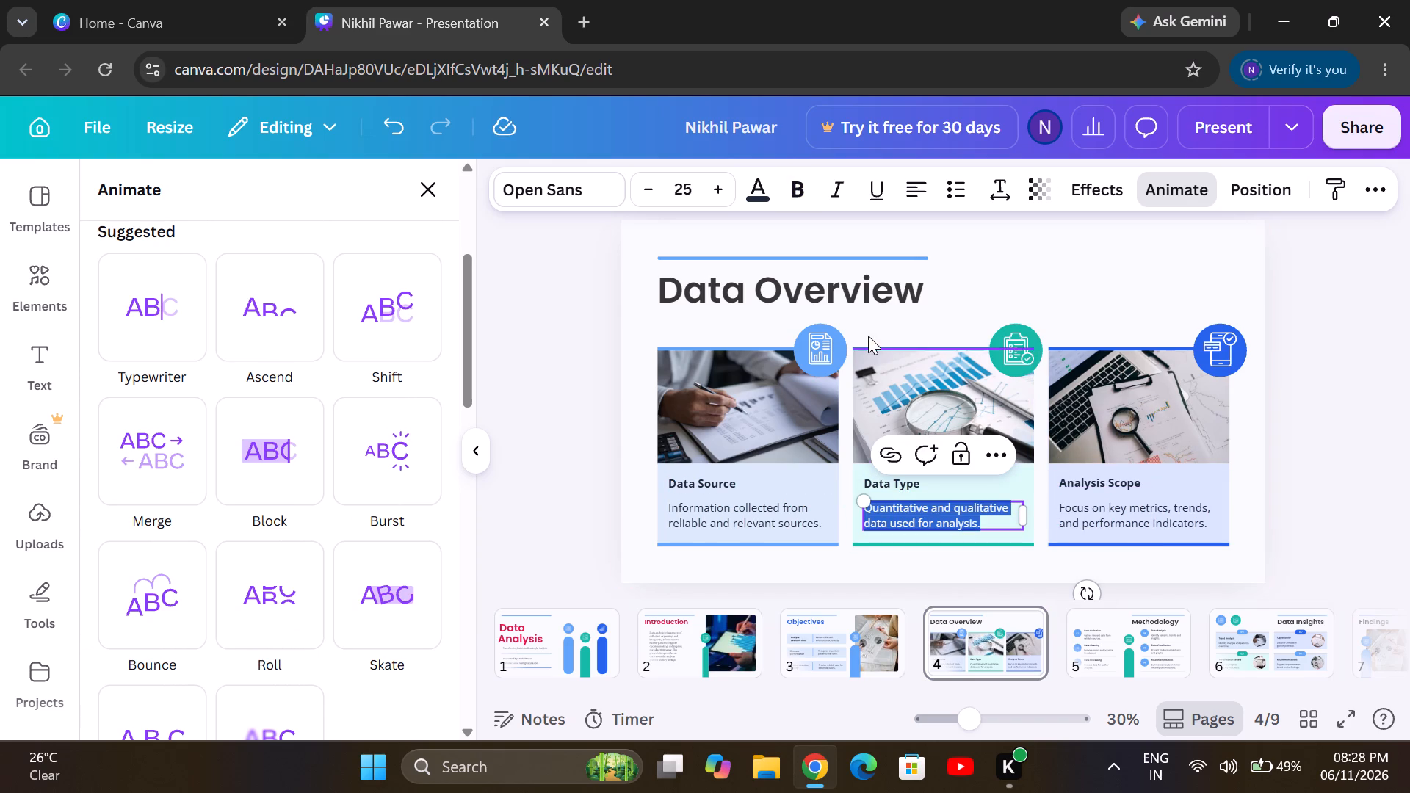
Recolour the "Data Overview" heading dark teal, #056258.
{"action": "left_click", "coordinate": [808, 276]}
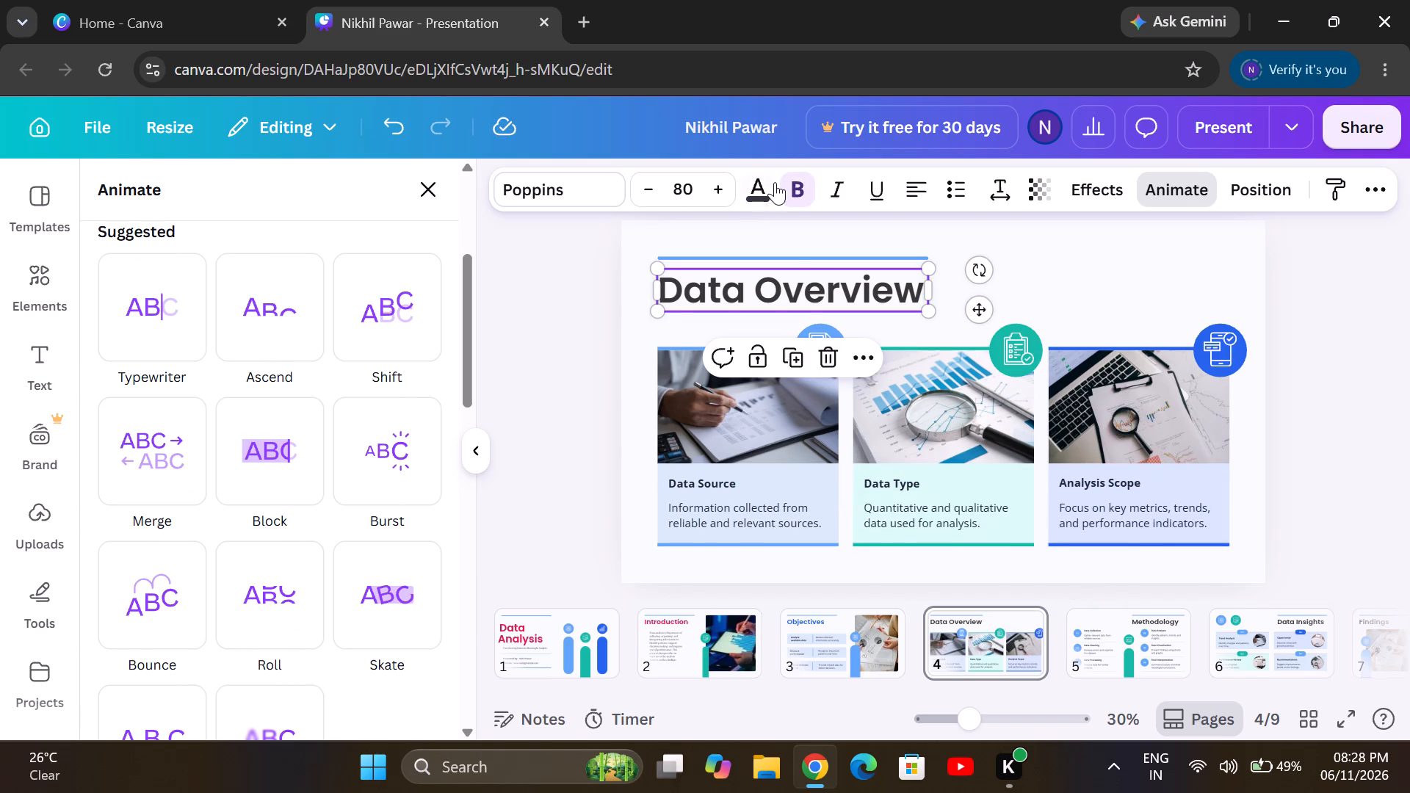
{"action": "left_click", "coordinate": [764, 187]}
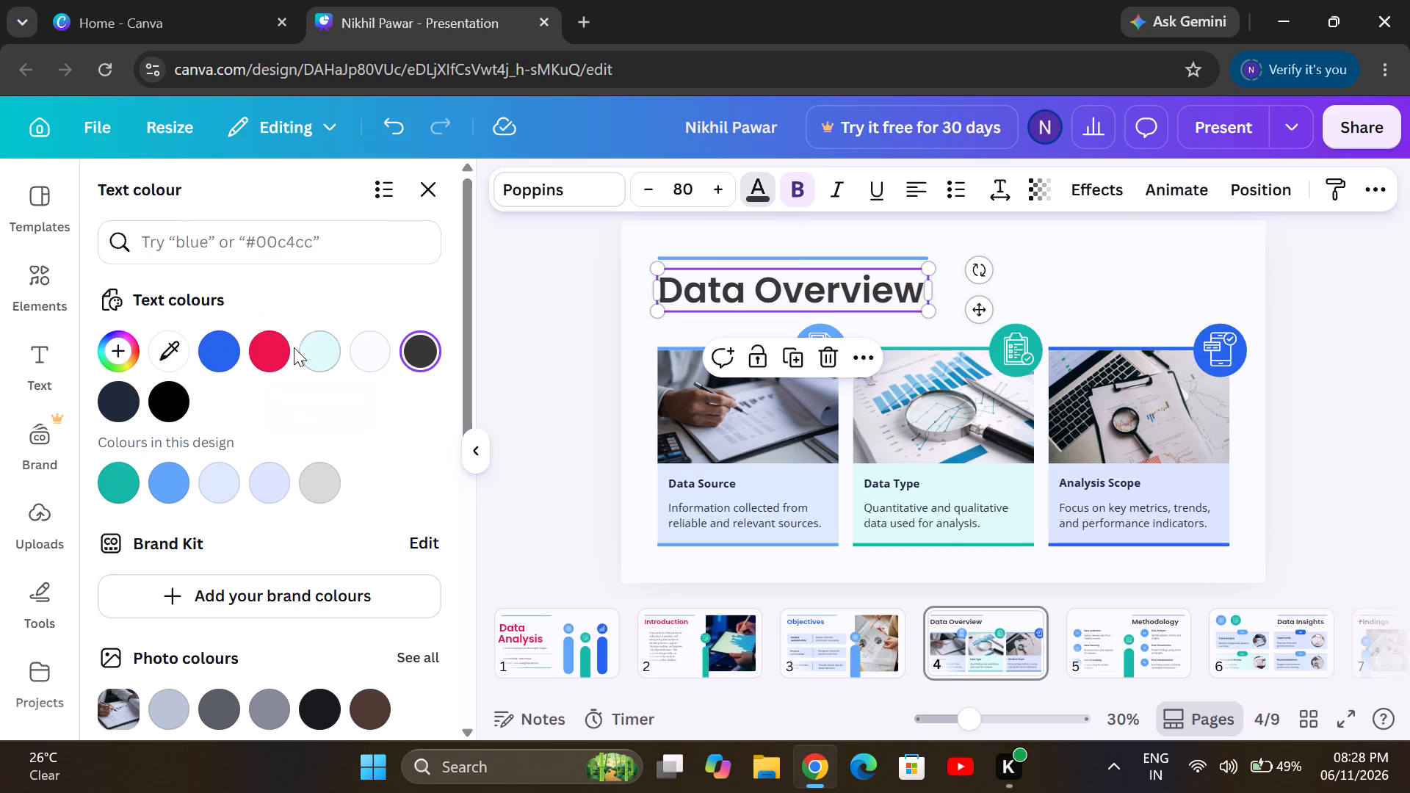
{"action": "left_click", "coordinate": [308, 355]}
{"action": "left_click", "coordinate": [218, 351]}
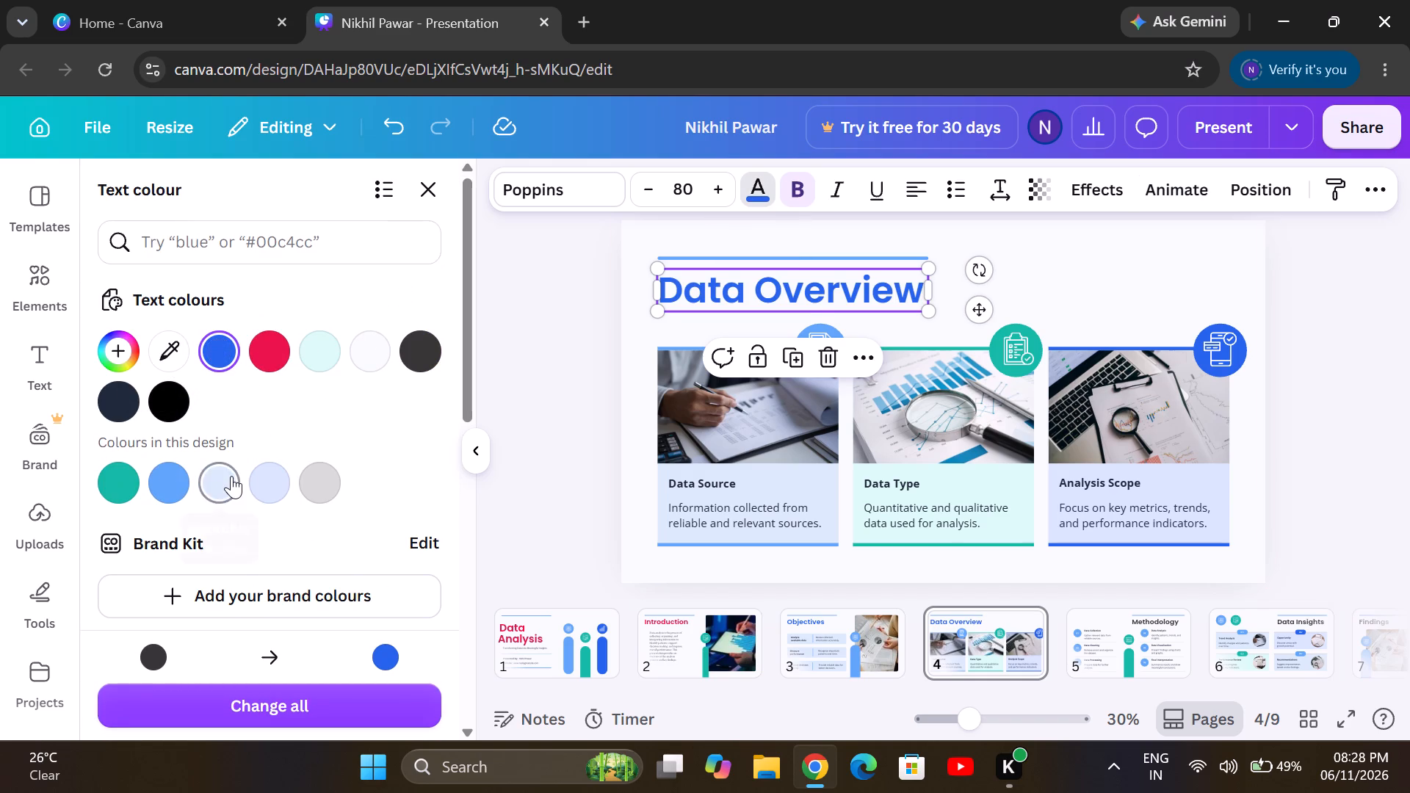
{"action": "left_click", "coordinate": [330, 485]}
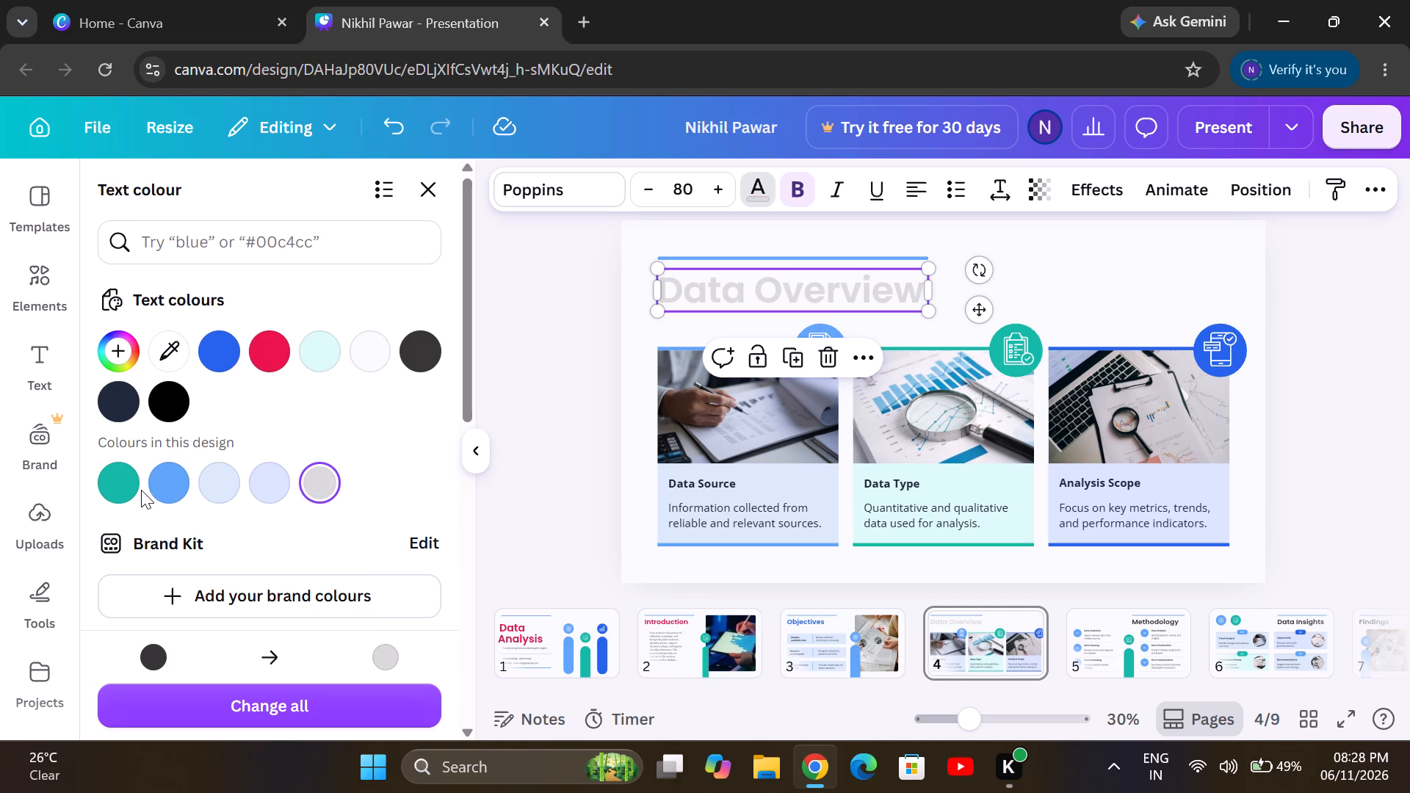
{"action": "left_click", "coordinate": [127, 491]}
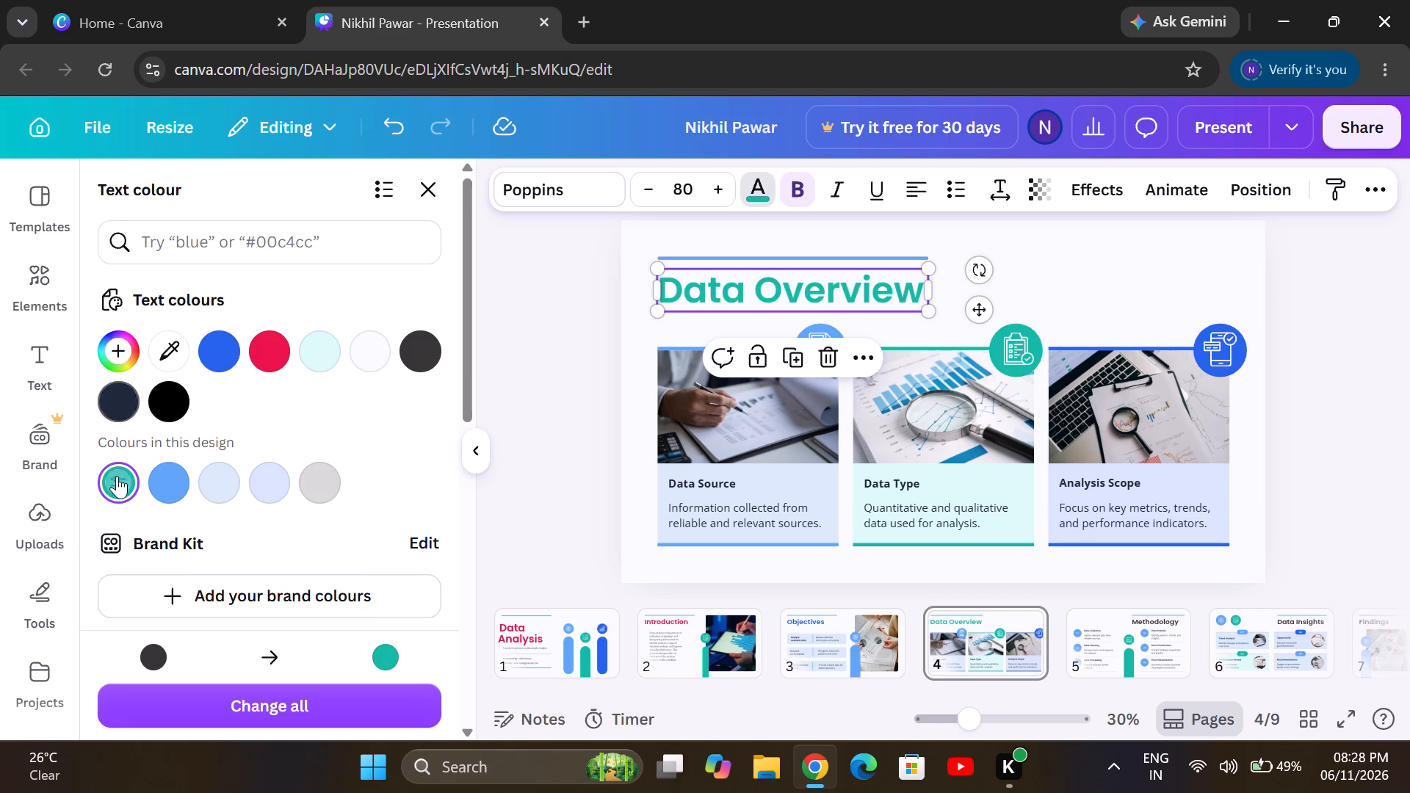
{"action": "left_click", "coordinate": [118, 479]}
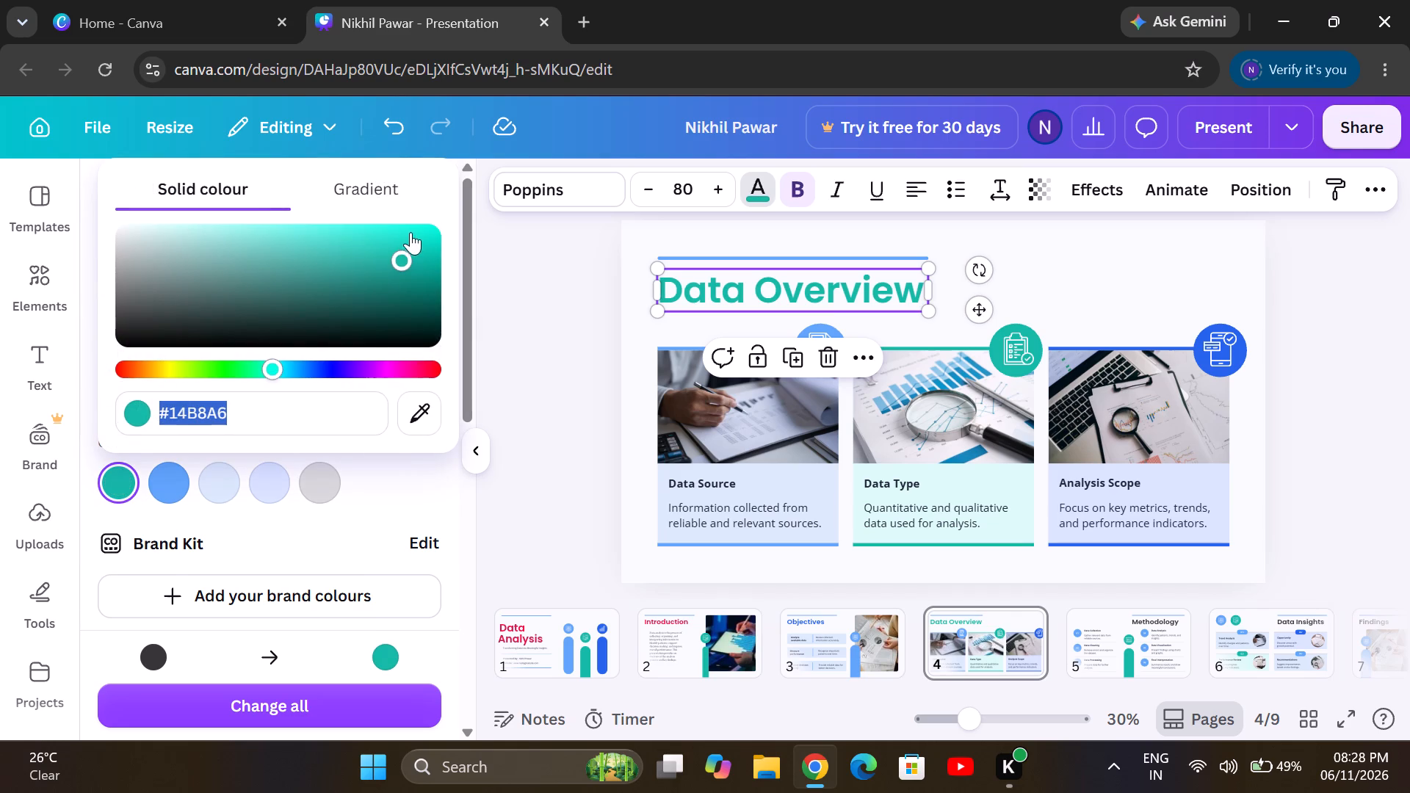
{"action": "left_click", "coordinate": [414, 231]}
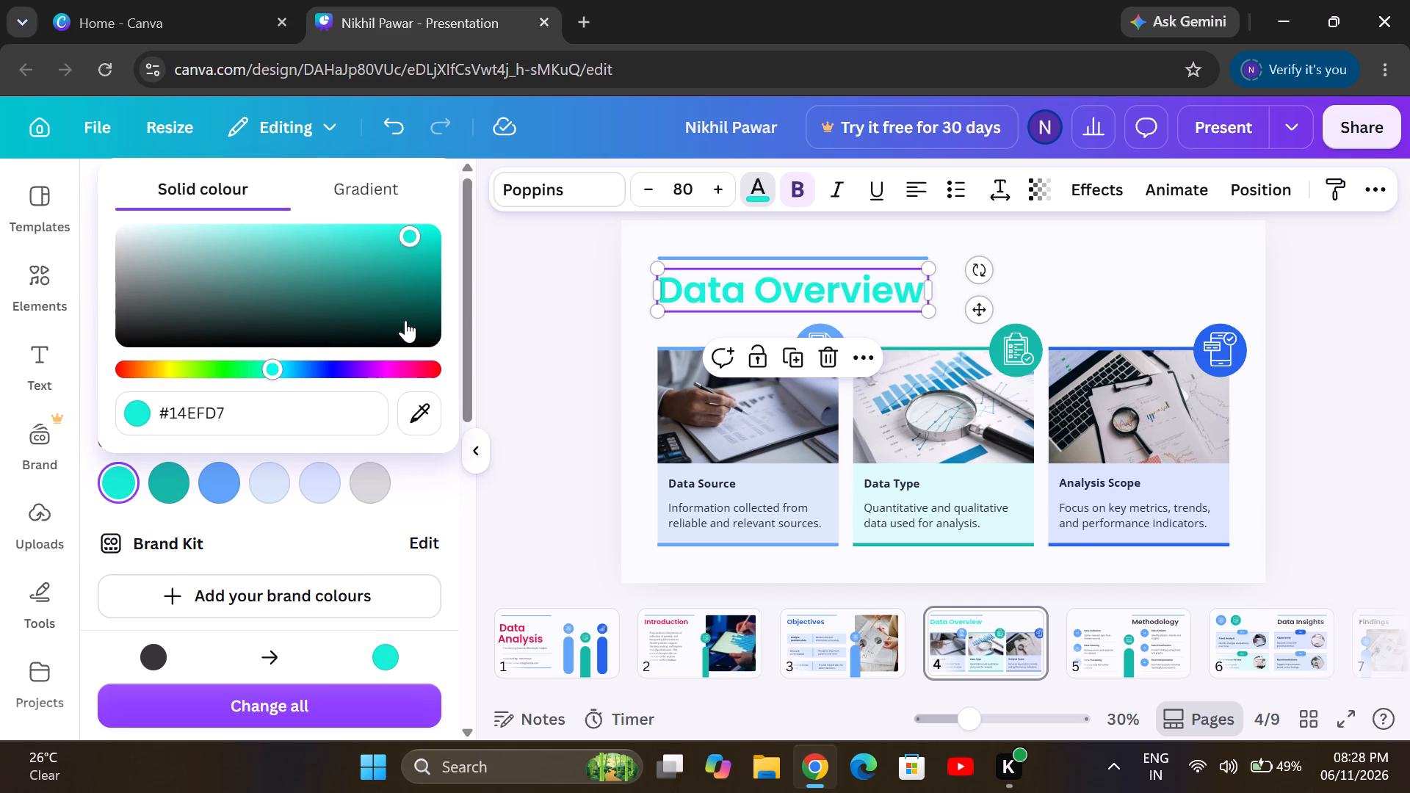
{"action": "left_click", "coordinate": [405, 320]}
{"action": "left_click", "coordinate": [419, 307]}
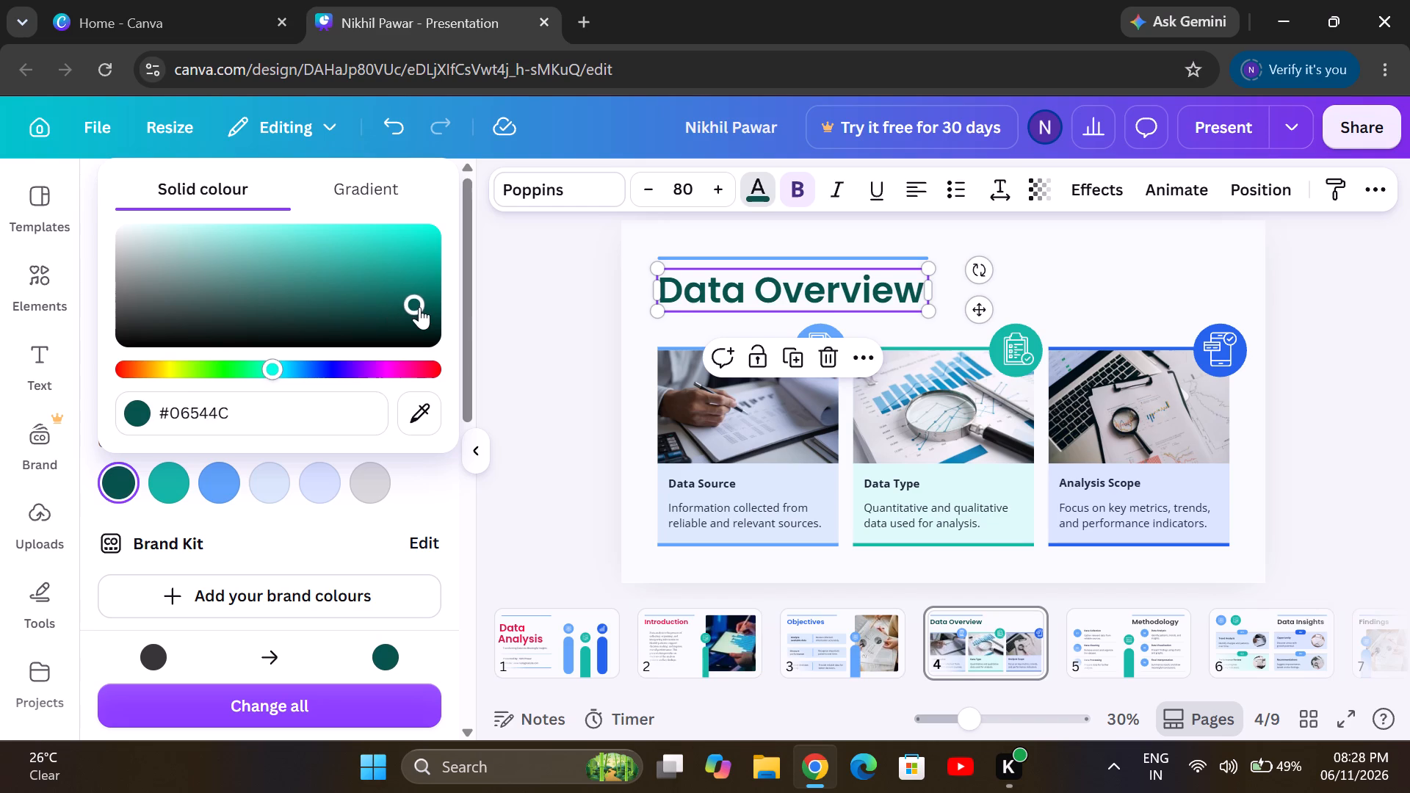
{"action": "left_click", "coordinate": [425, 300]}
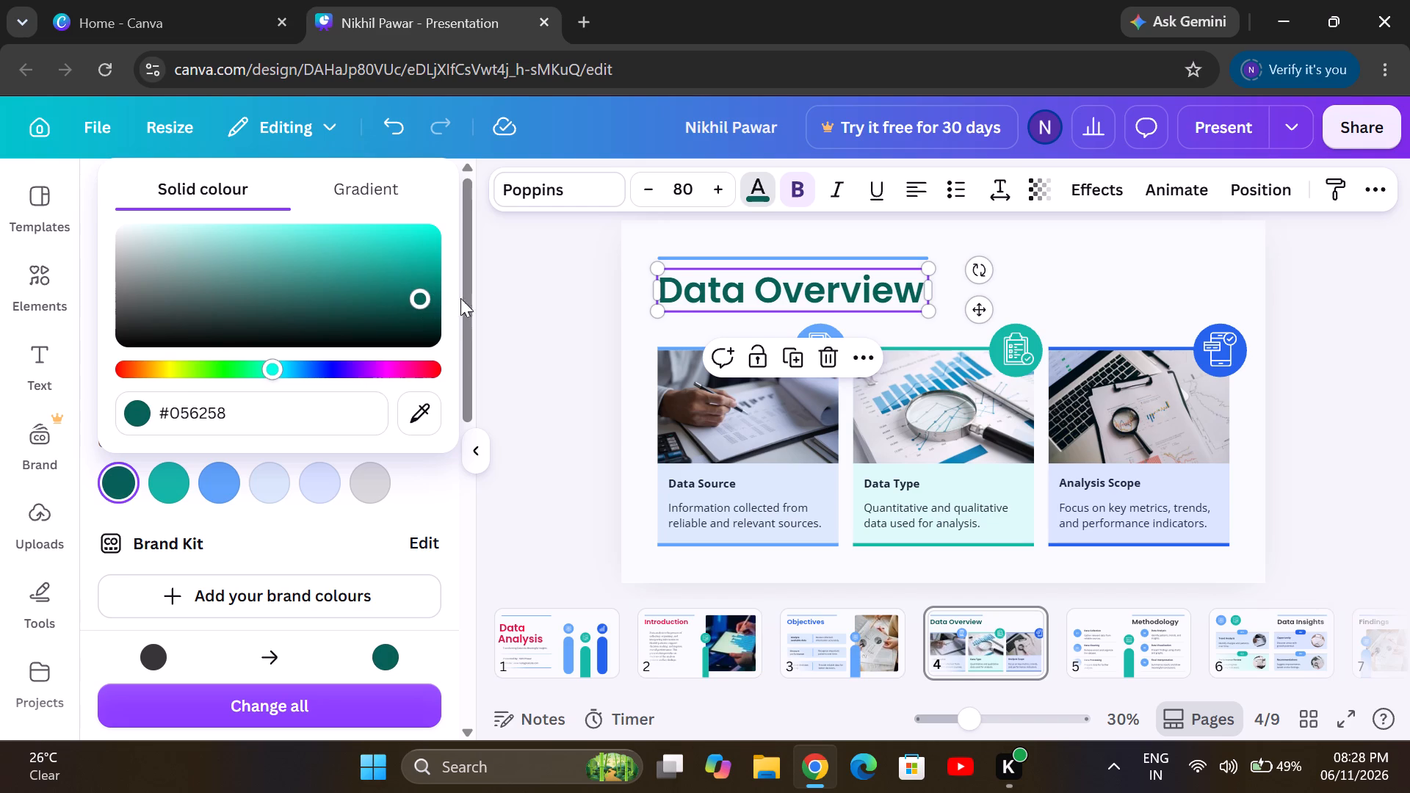
{"action": "left_click", "coordinate": [610, 373]}
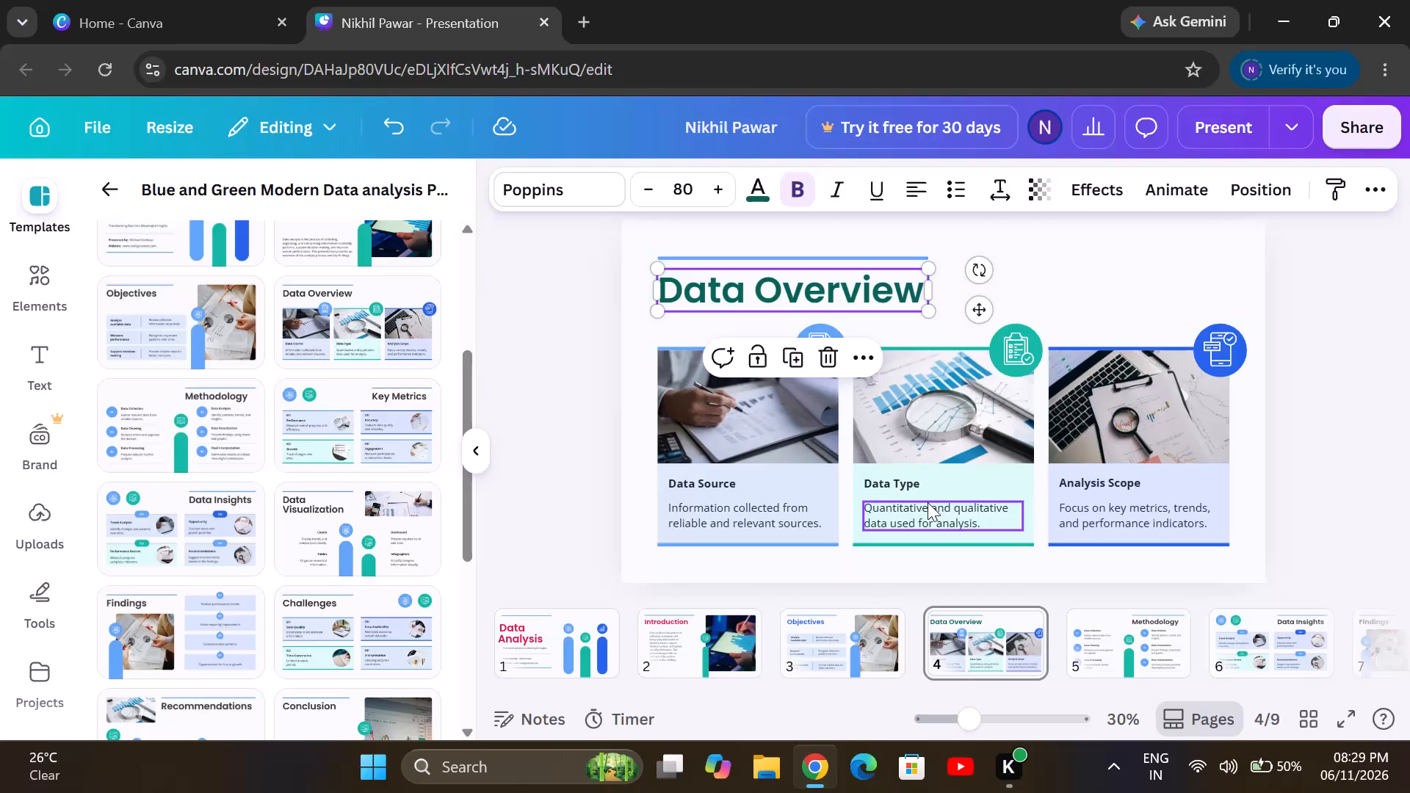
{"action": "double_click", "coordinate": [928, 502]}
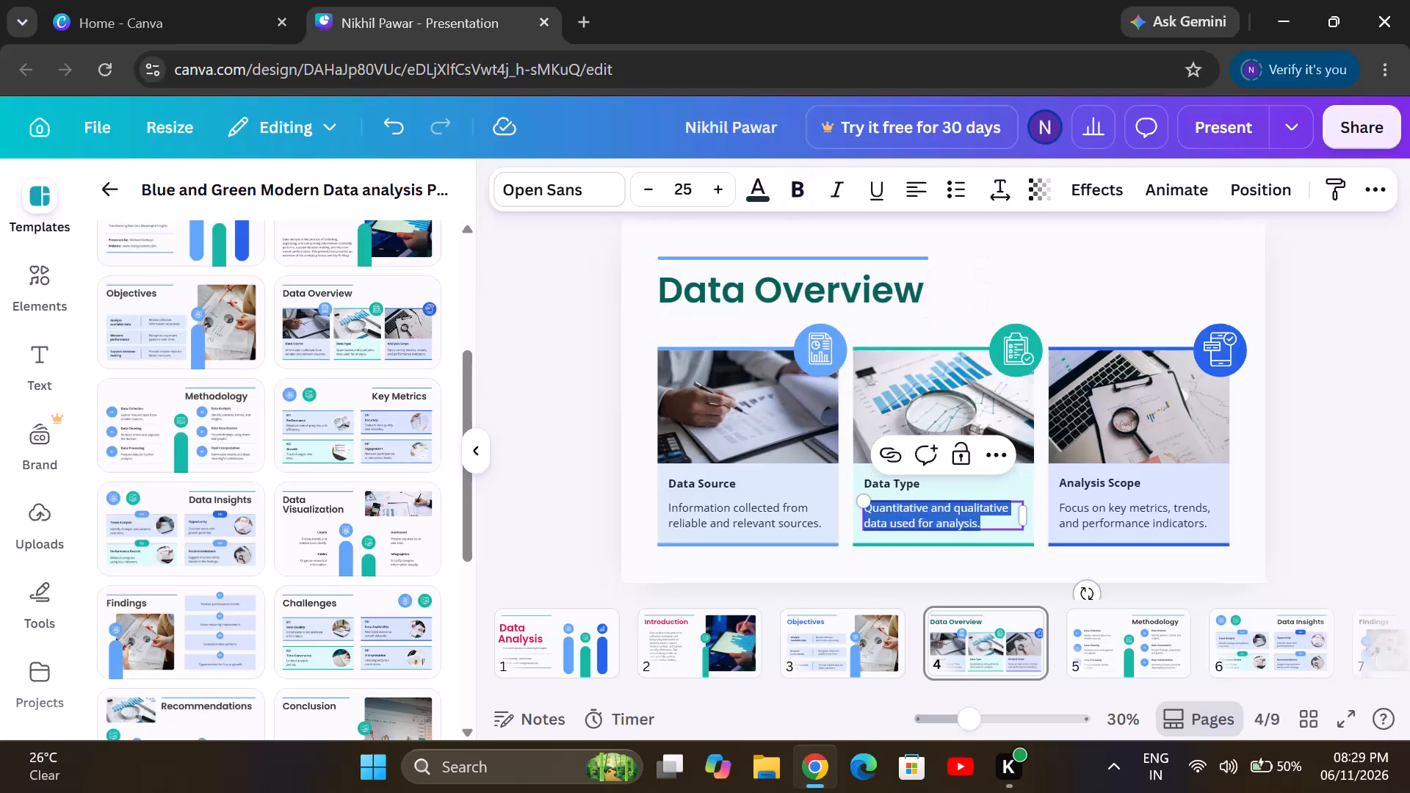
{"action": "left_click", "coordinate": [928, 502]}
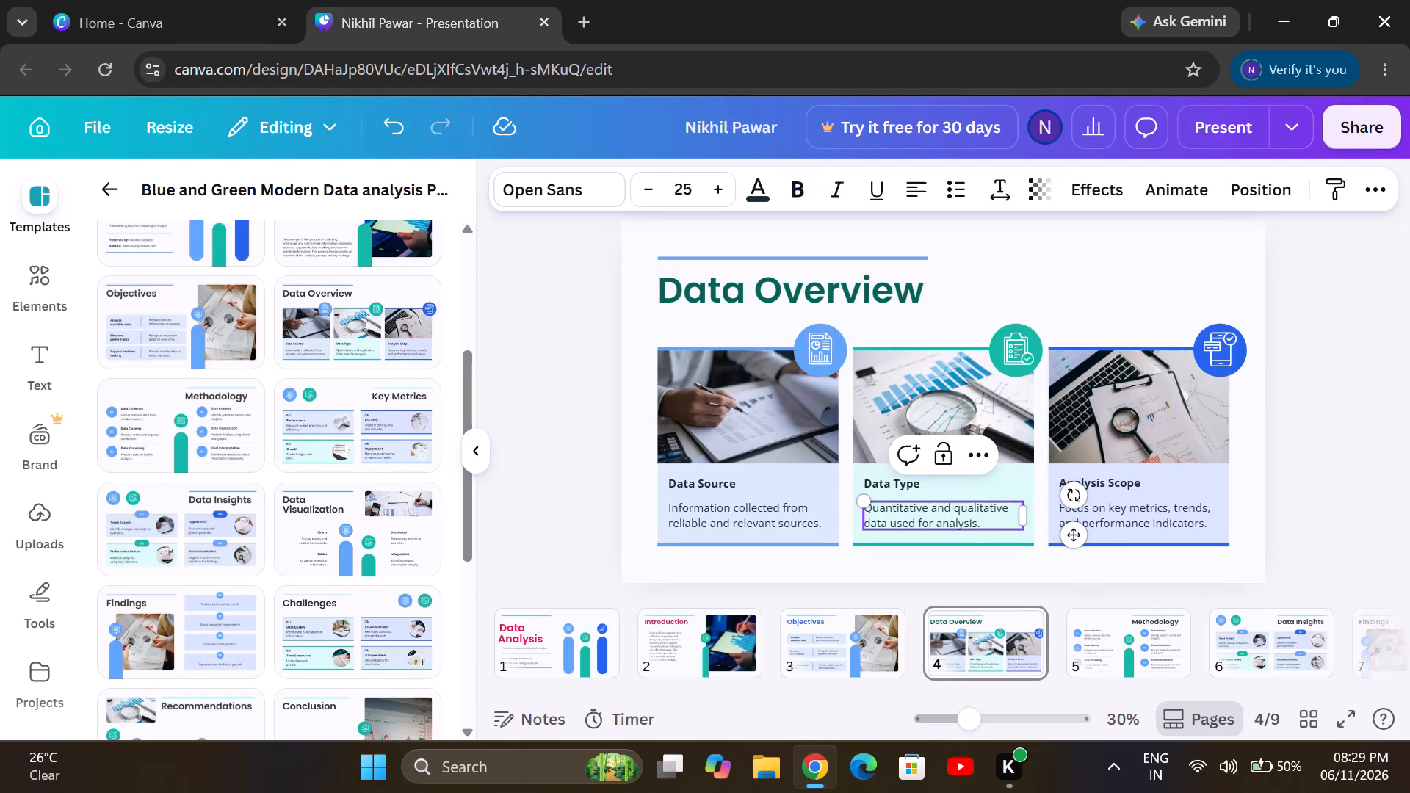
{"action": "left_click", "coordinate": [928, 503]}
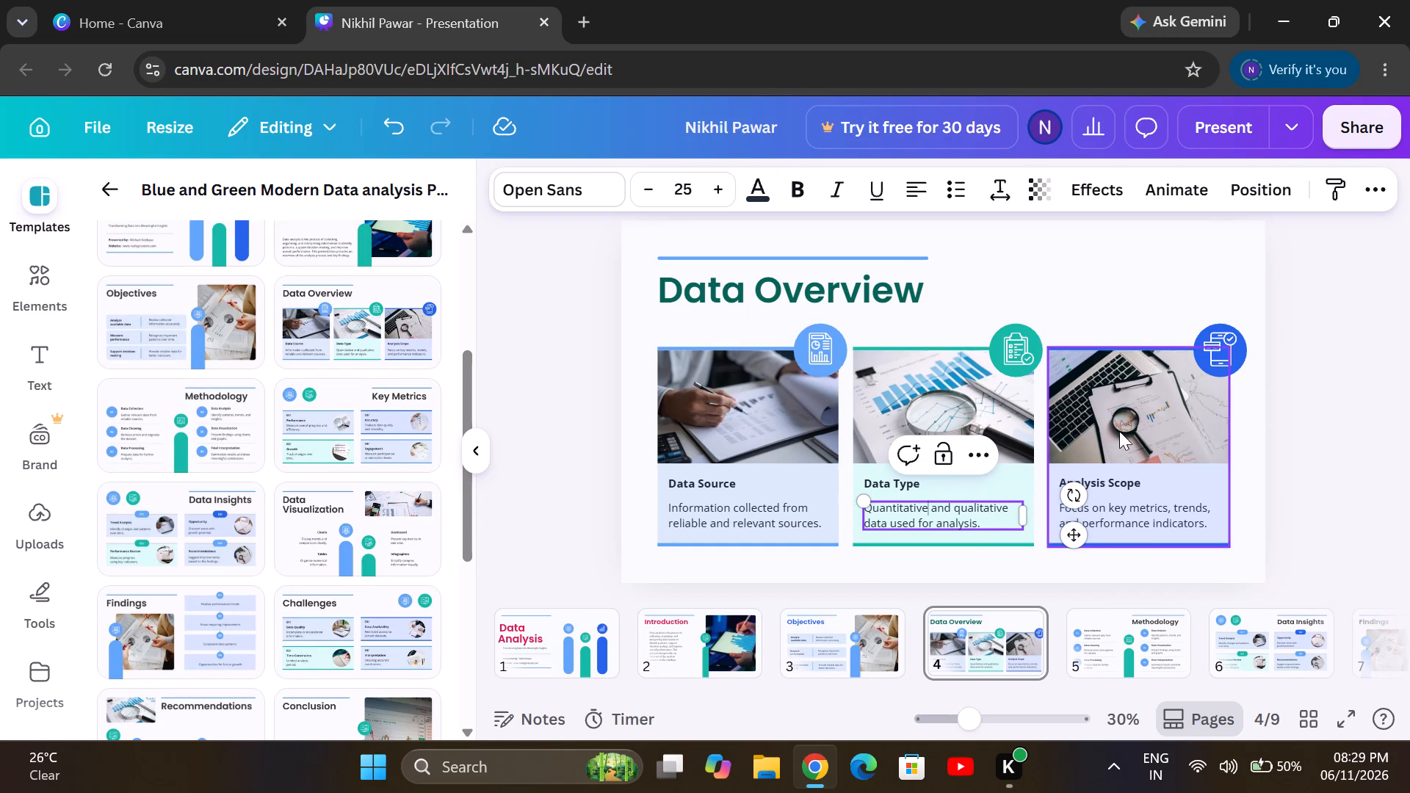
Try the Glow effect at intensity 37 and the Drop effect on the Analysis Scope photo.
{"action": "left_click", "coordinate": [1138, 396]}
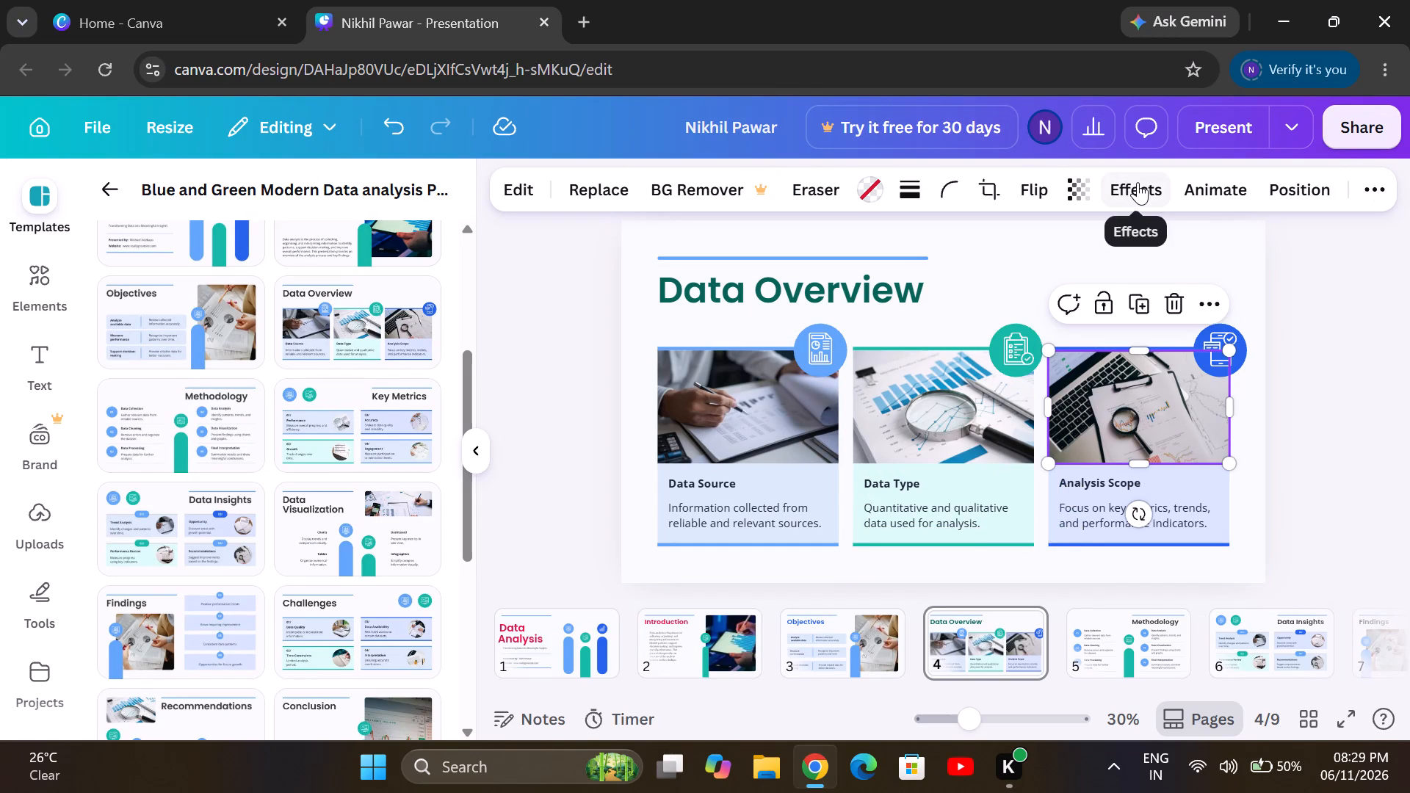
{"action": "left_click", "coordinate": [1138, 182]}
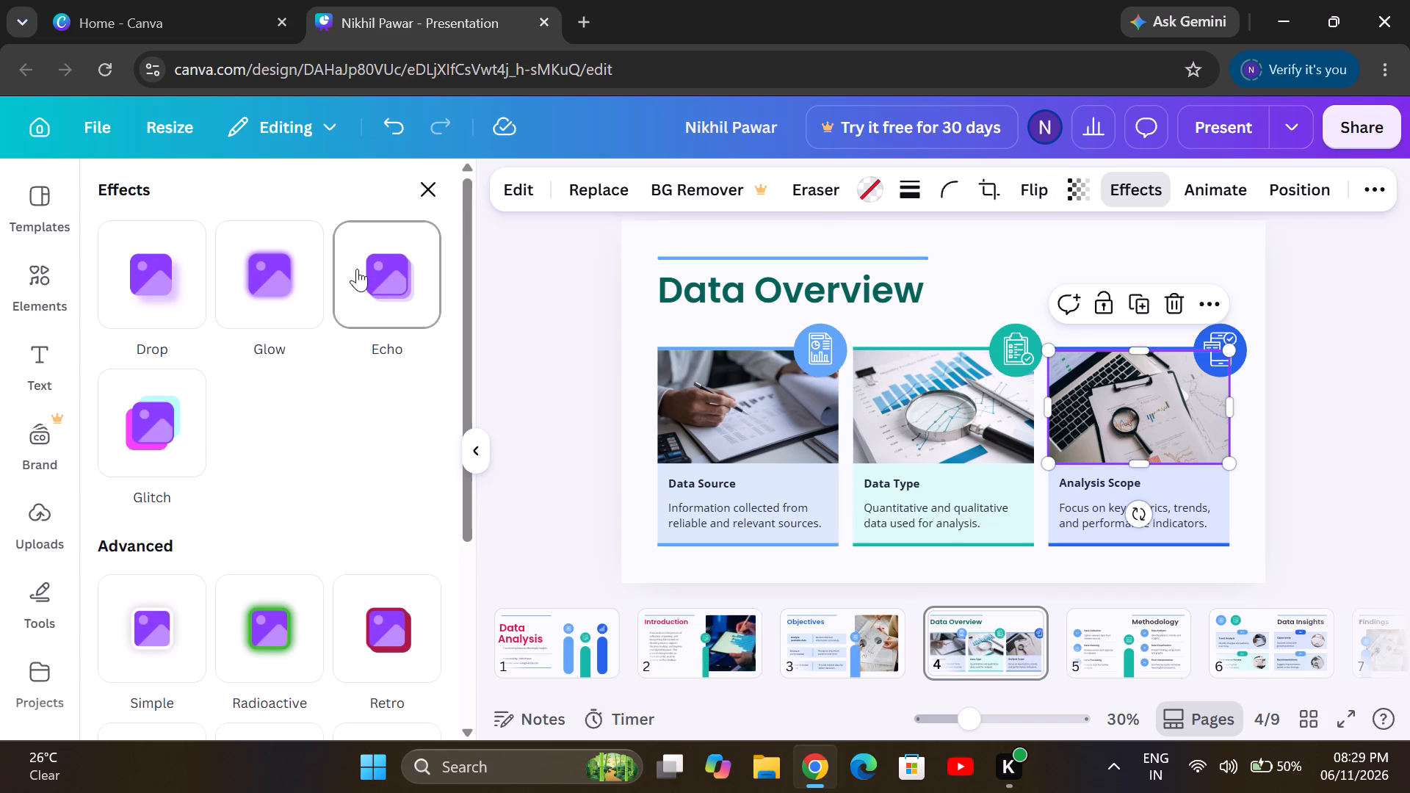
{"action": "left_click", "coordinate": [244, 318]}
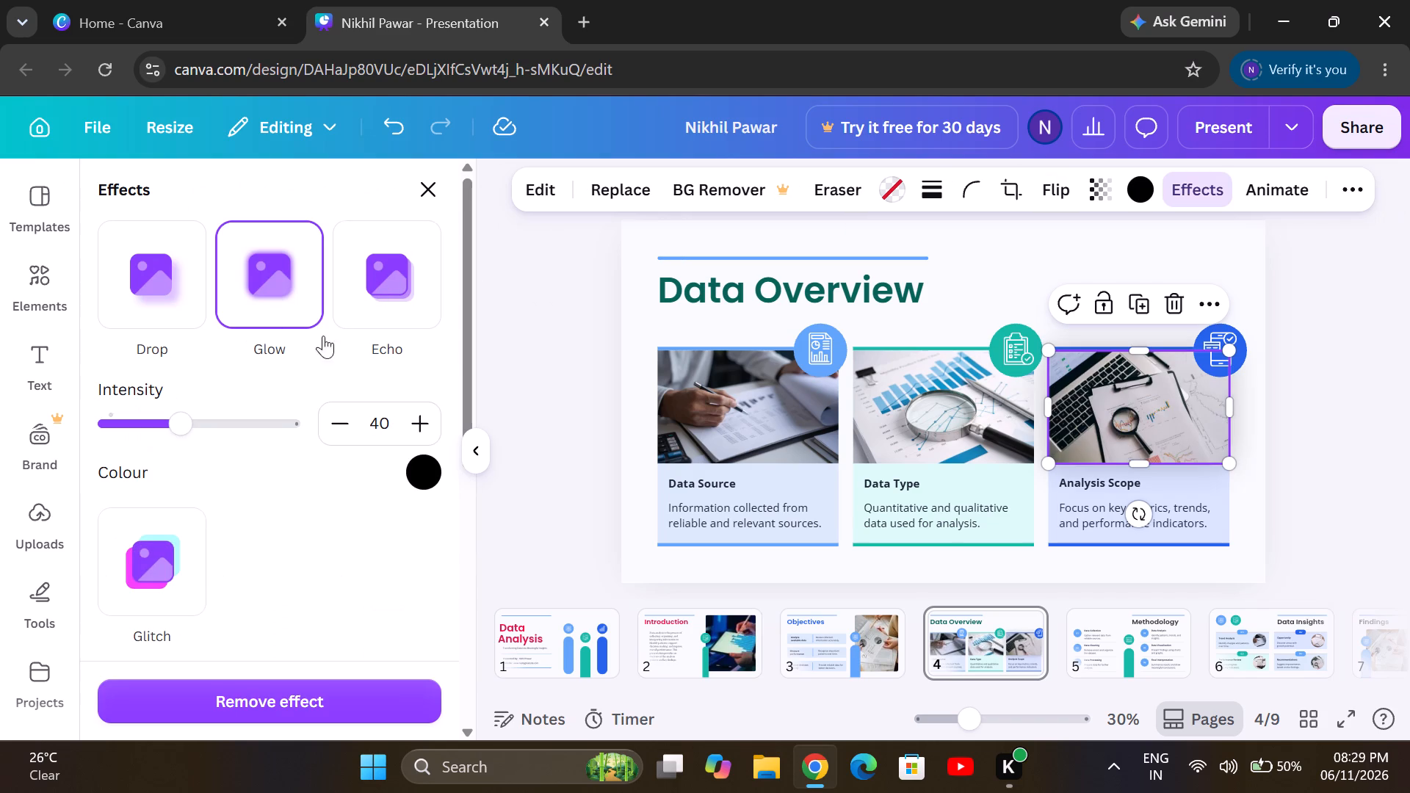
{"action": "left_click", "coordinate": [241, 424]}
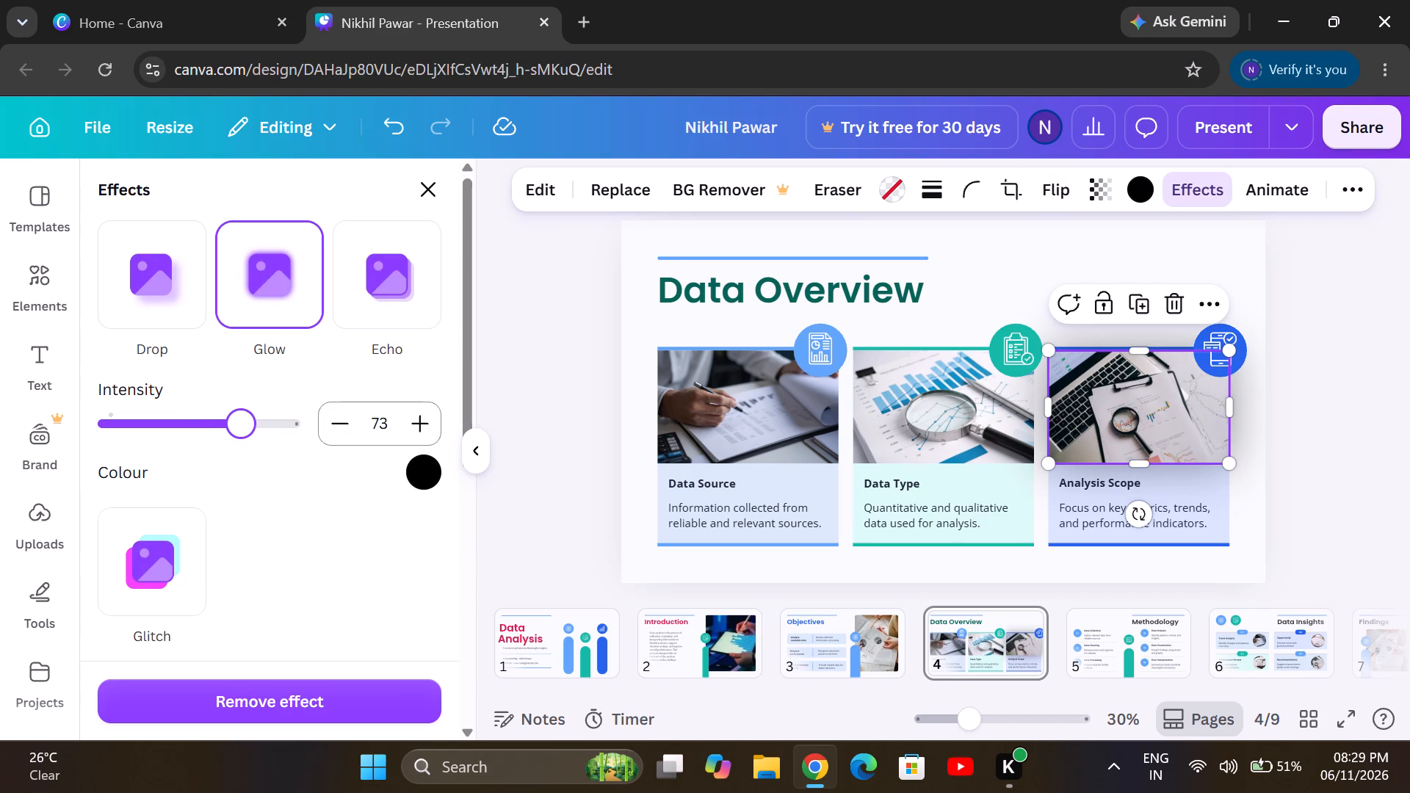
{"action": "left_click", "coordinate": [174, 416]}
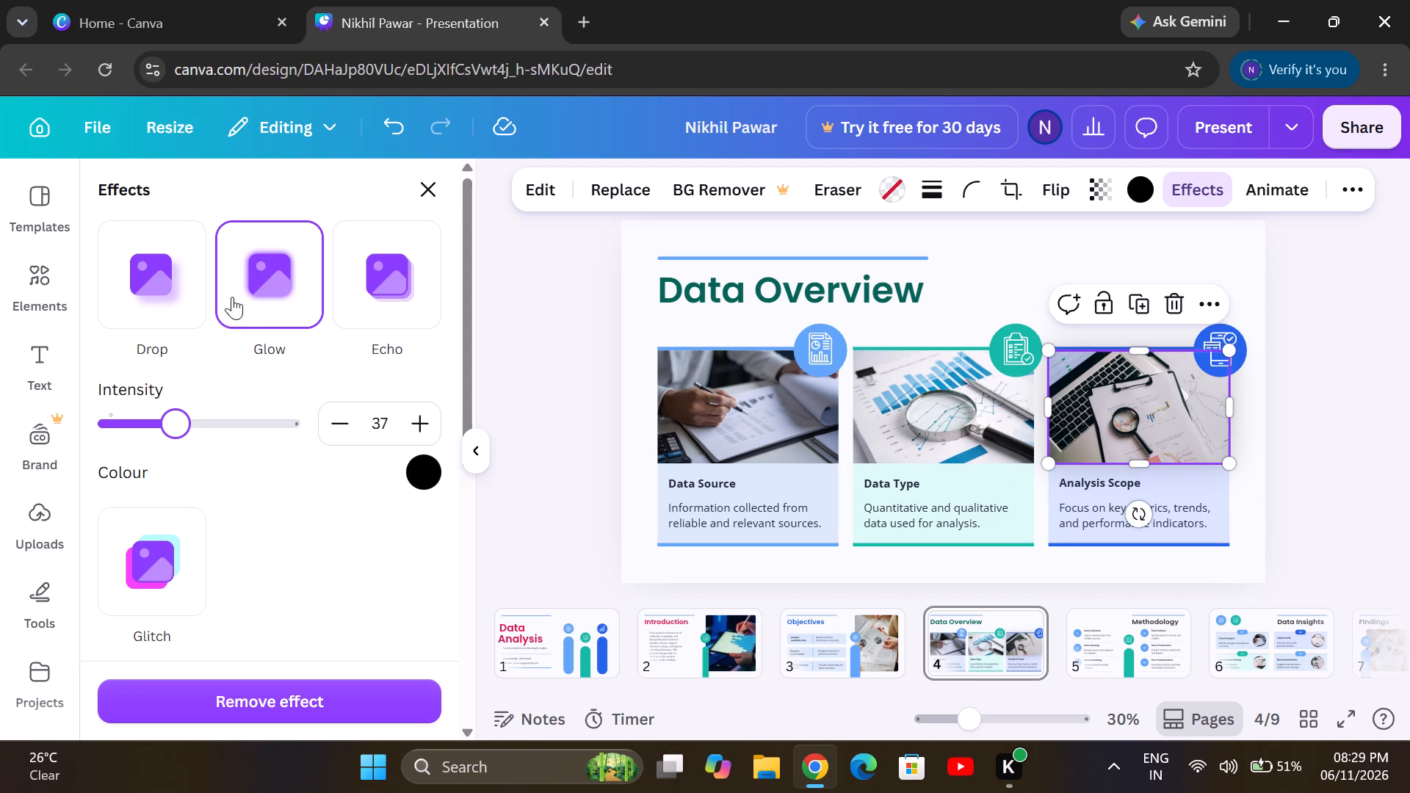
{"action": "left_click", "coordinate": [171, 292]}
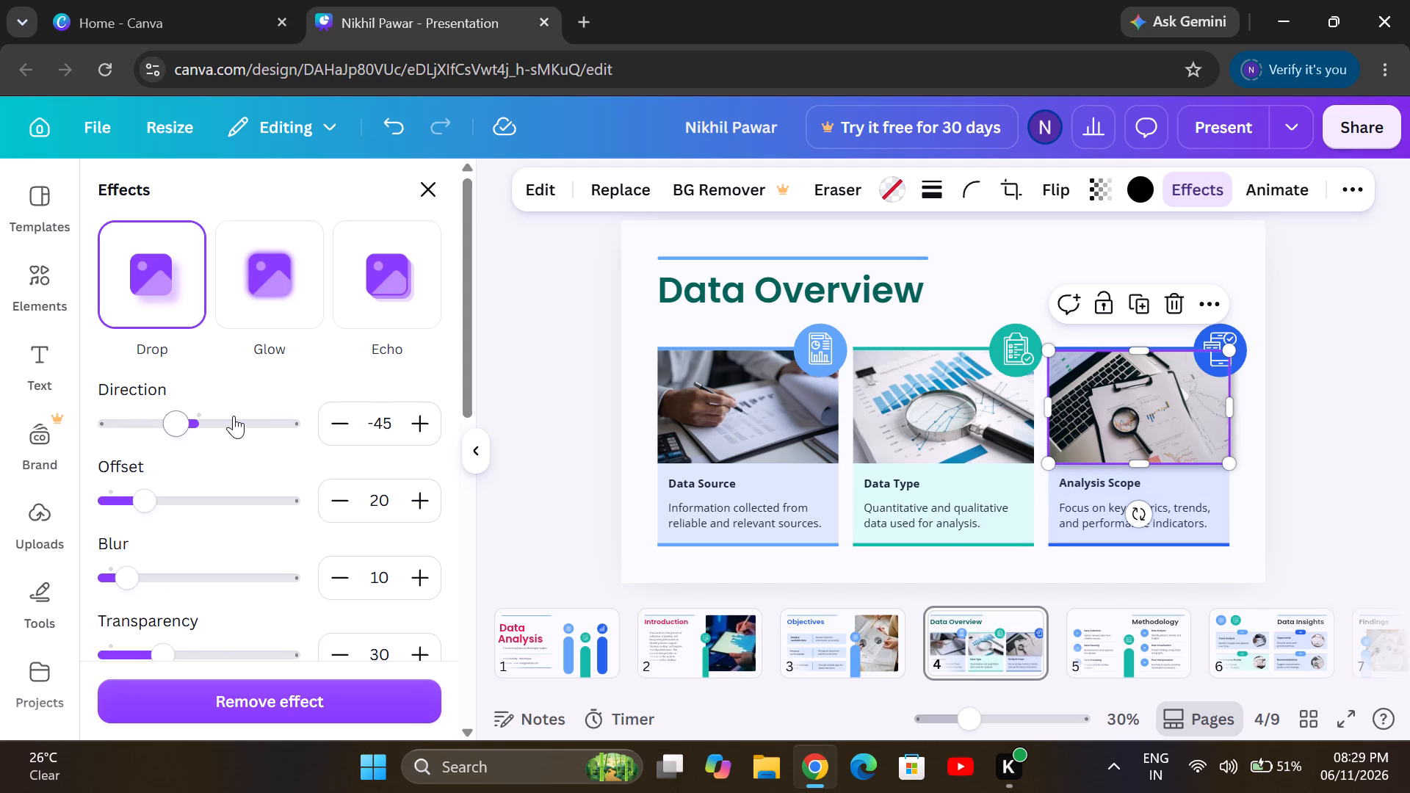
Apply the Echo effect to the Analysis Scope photo with direction -47 and offset 27.
{"action": "left_click", "coordinate": [372, 311]}
{"action": "left_click", "coordinate": [227, 488]}
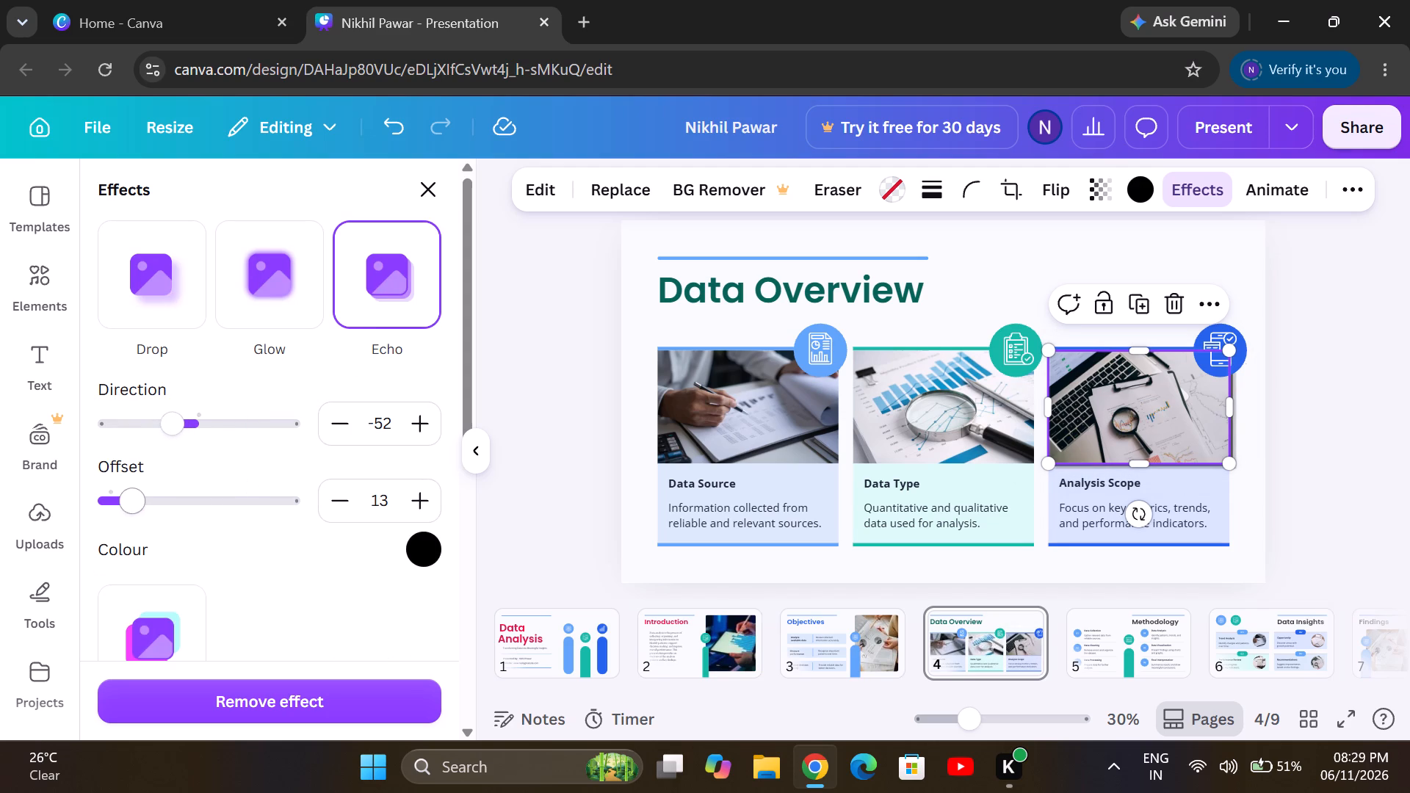
{"action": "left_click", "coordinate": [187, 493]}
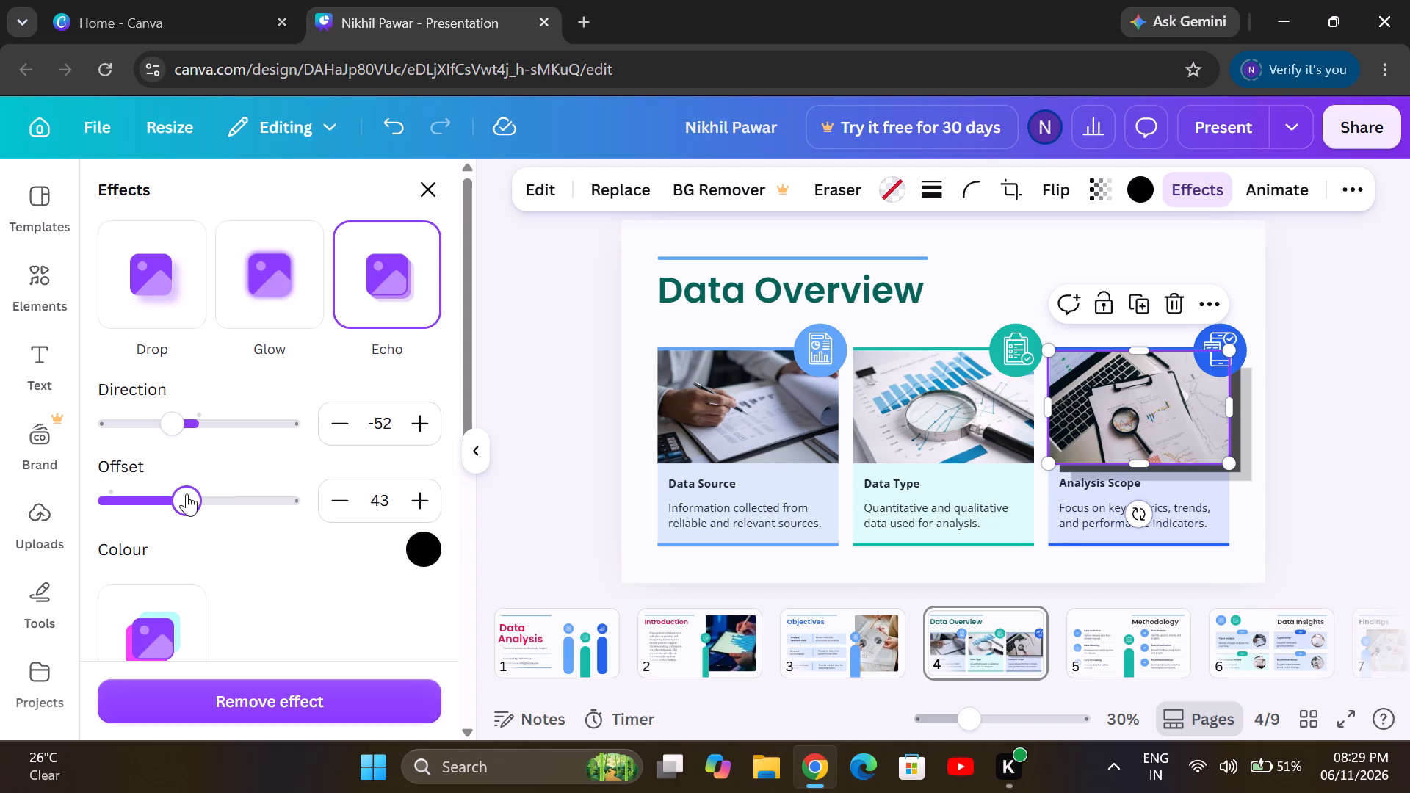
{"action": "left_click", "coordinate": [146, 412]}
{"action": "left_click", "coordinate": [225, 412]}
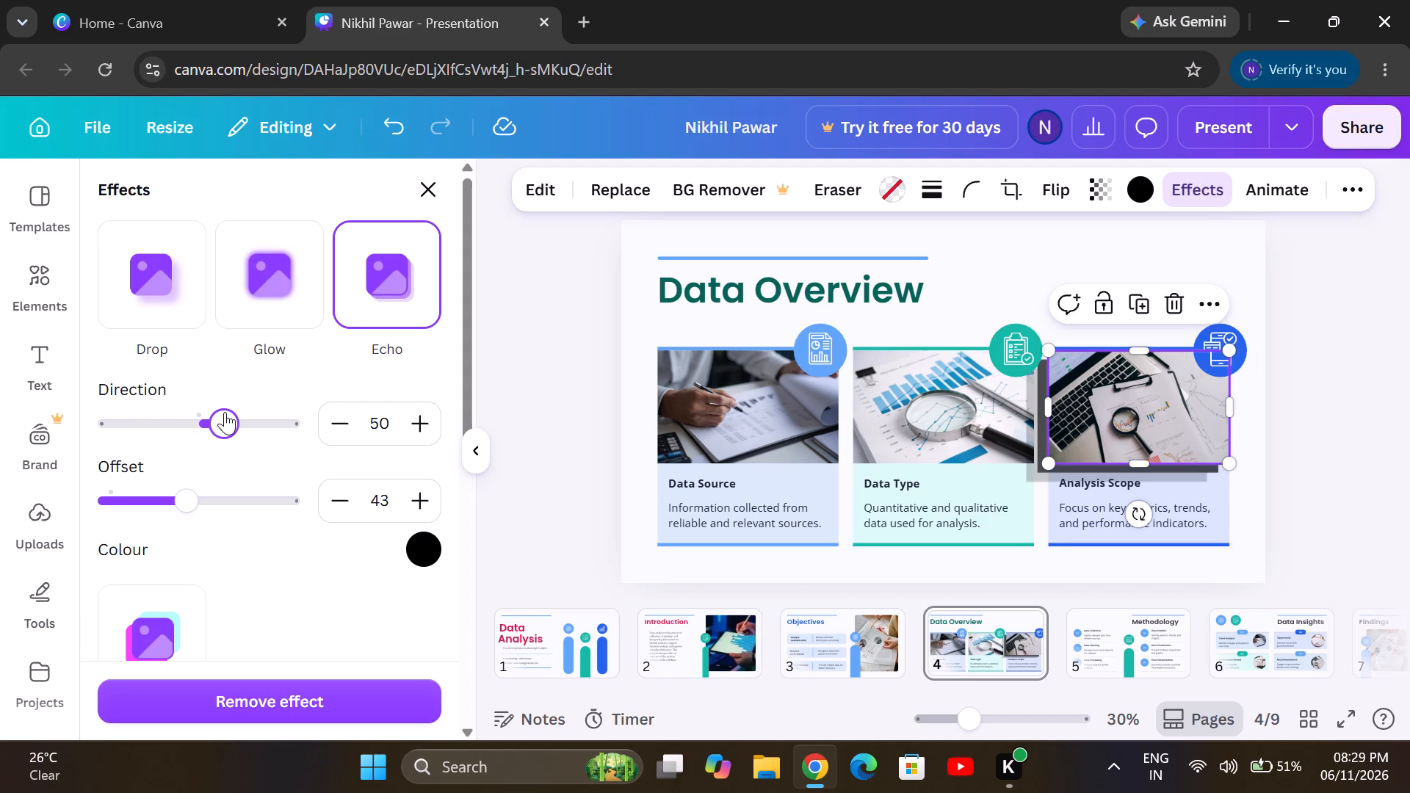
{"action": "left_click", "coordinate": [192, 420]}
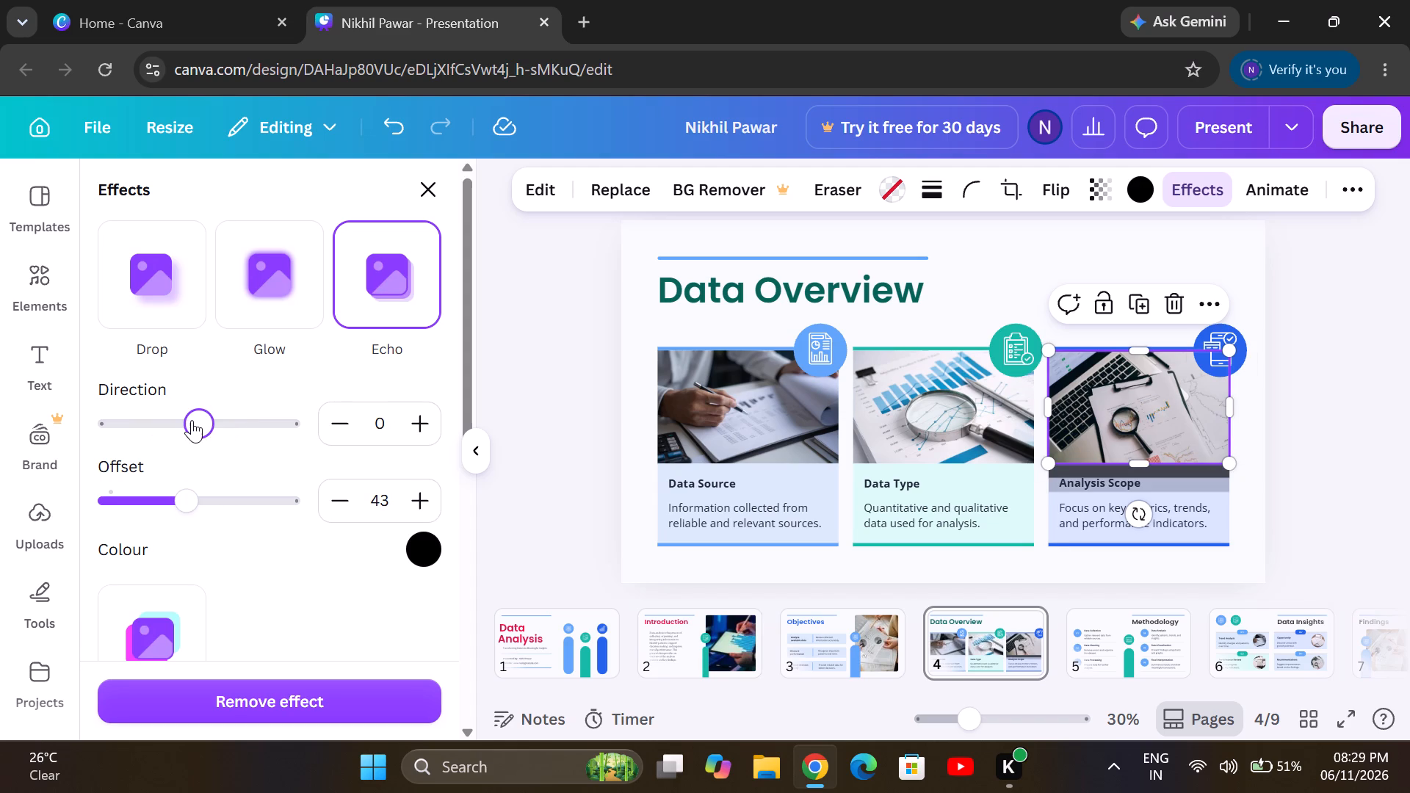
{"action": "left_click", "coordinate": [184, 420]}
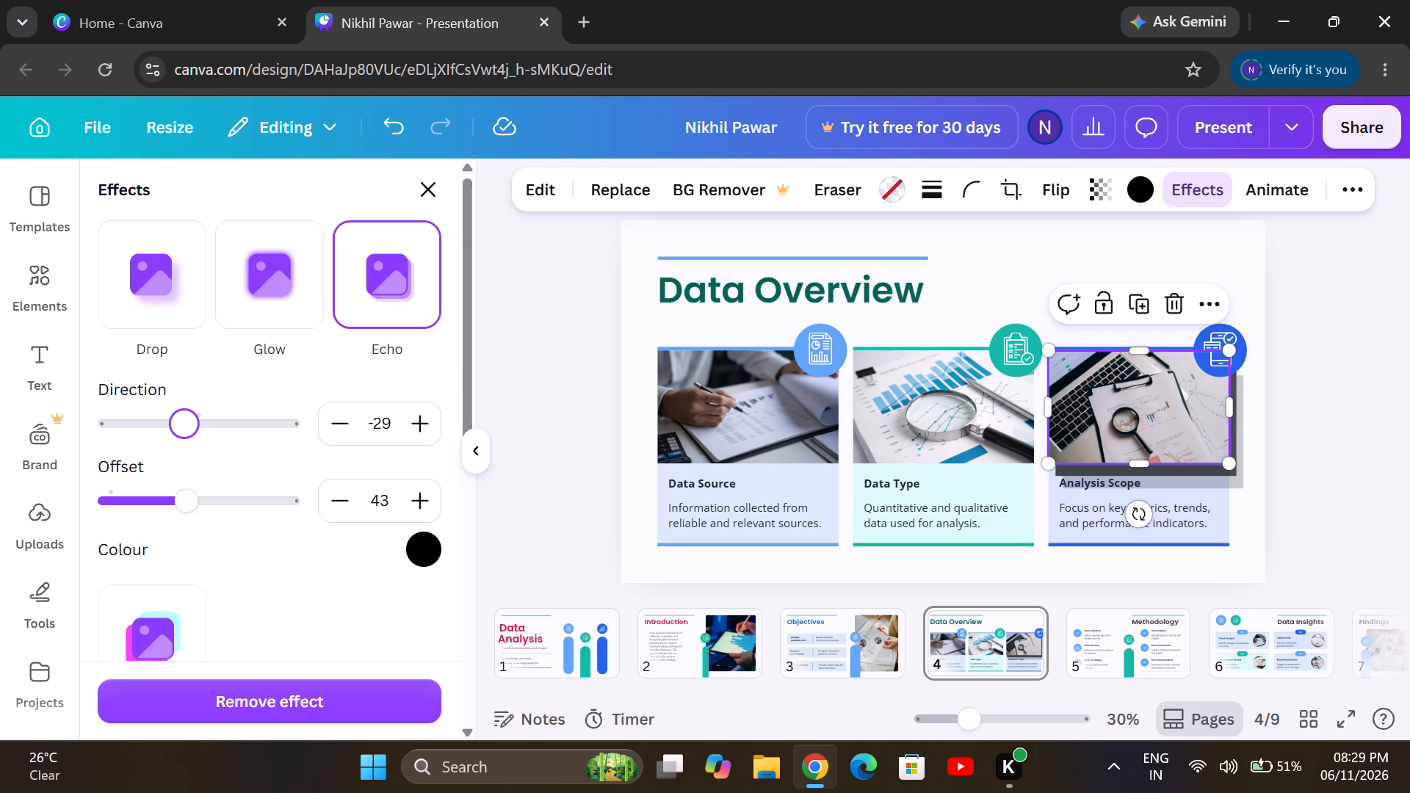
{"action": "left_click", "coordinate": [176, 421]}
{"action": "left_click_drag", "start_coordinate": [190, 433], "coordinate": [182, 436]}
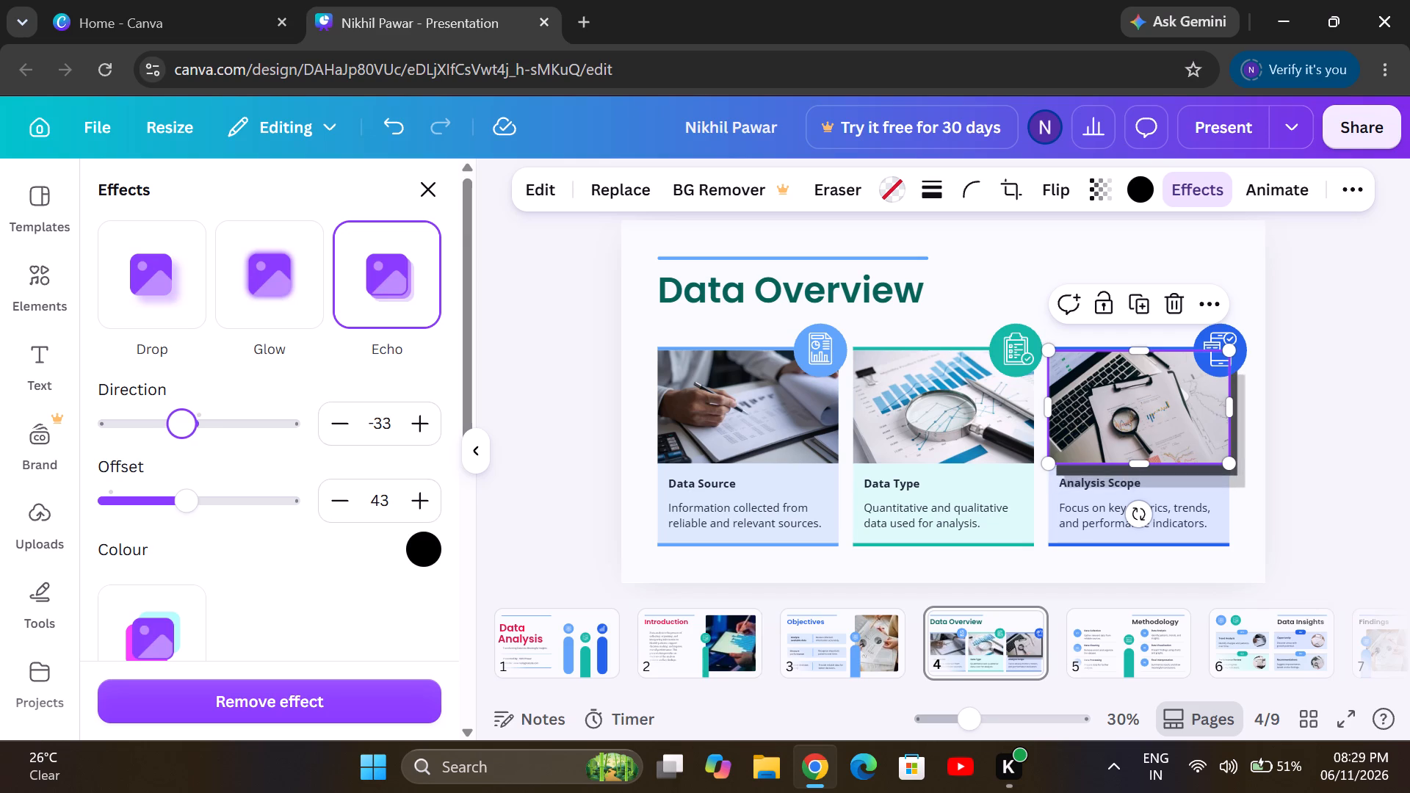
{"action": "left_click_drag", "start_coordinate": [182, 436], "coordinate": [173, 438]}
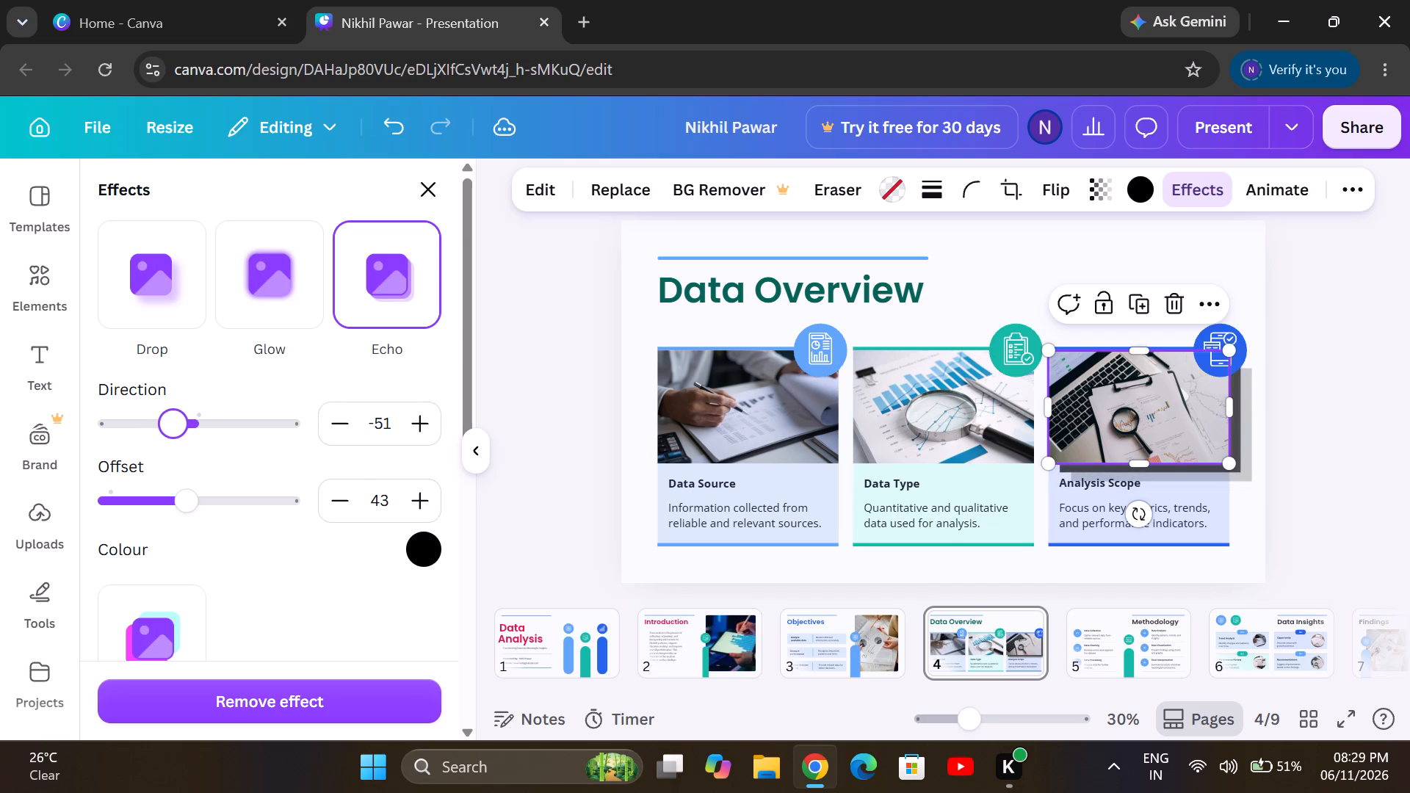
{"action": "left_click_drag", "start_coordinate": [173, 438], "coordinate": [175, 437]}
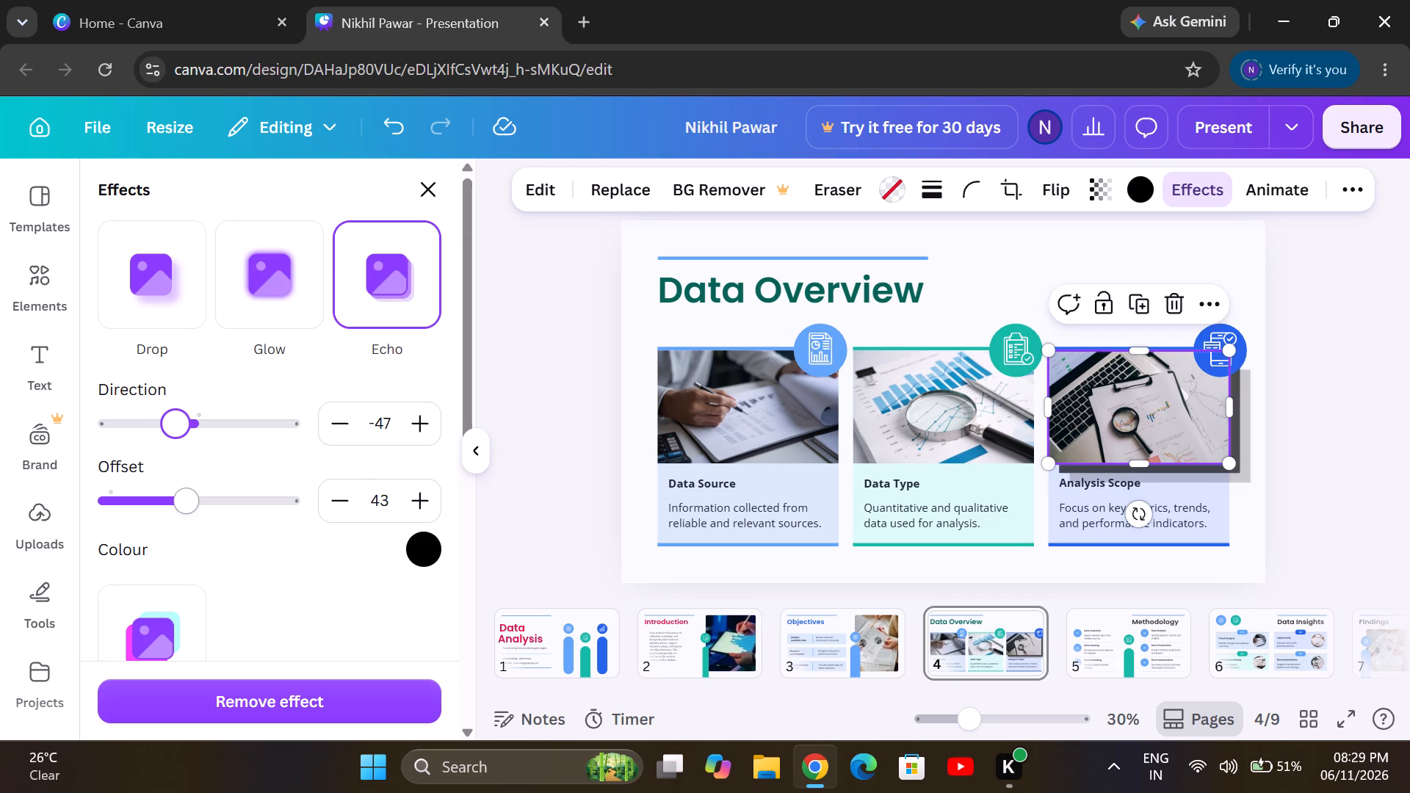
{"action": "left_click_drag", "start_coordinate": [172, 498], "coordinate": [156, 498]}
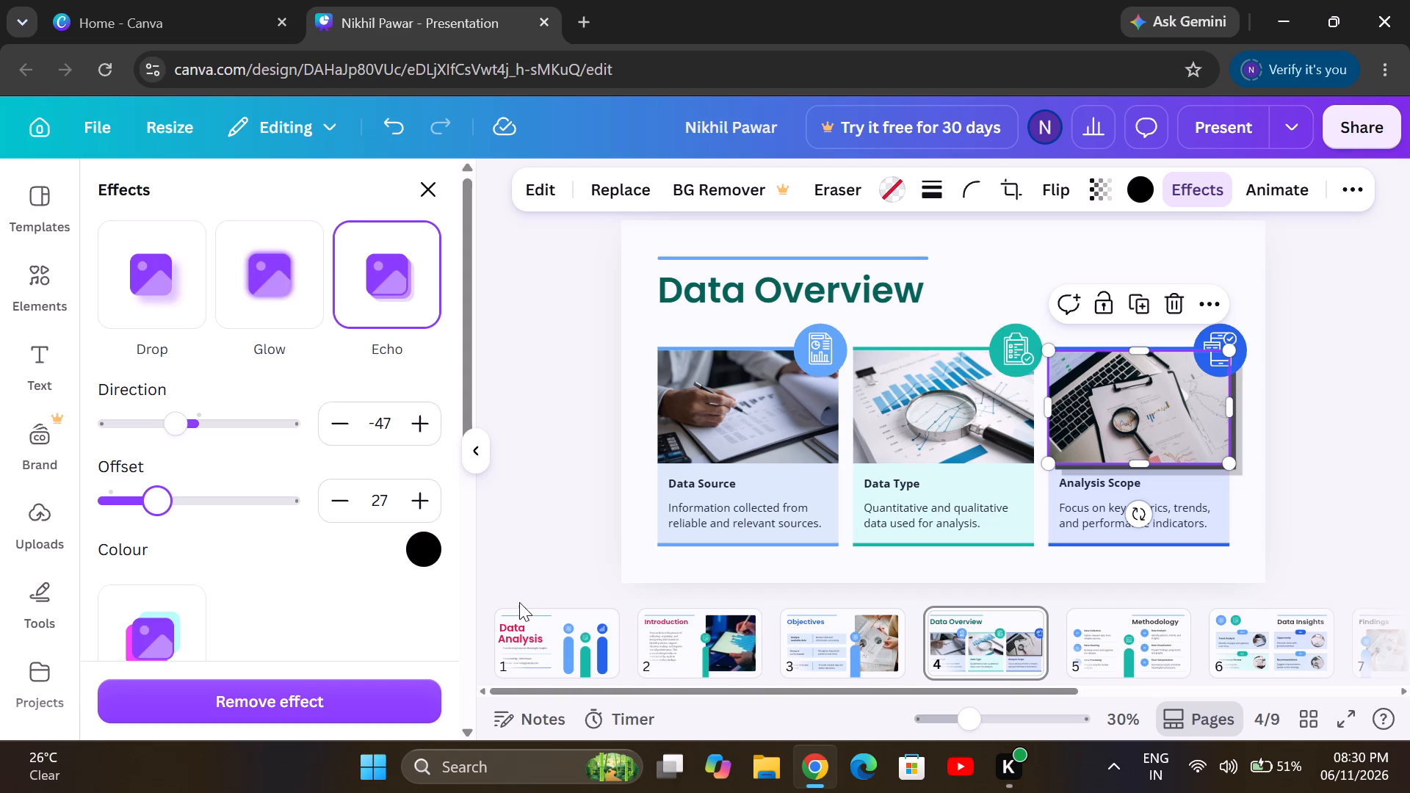
Apply the Echo effect to the Data Type photo with an offset of 31.
{"action": "left_click", "coordinate": [892, 443]}
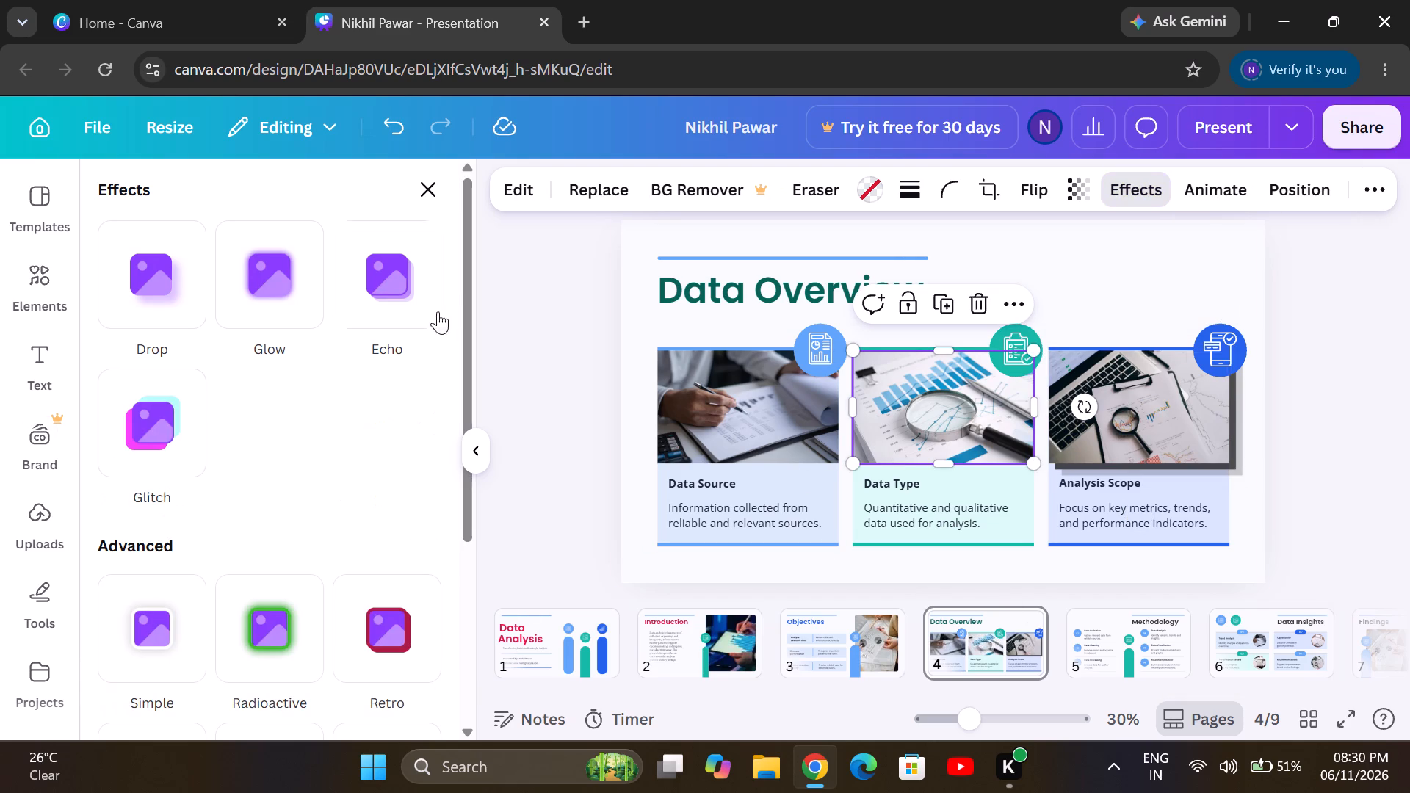
{"action": "left_click", "coordinate": [387, 290]}
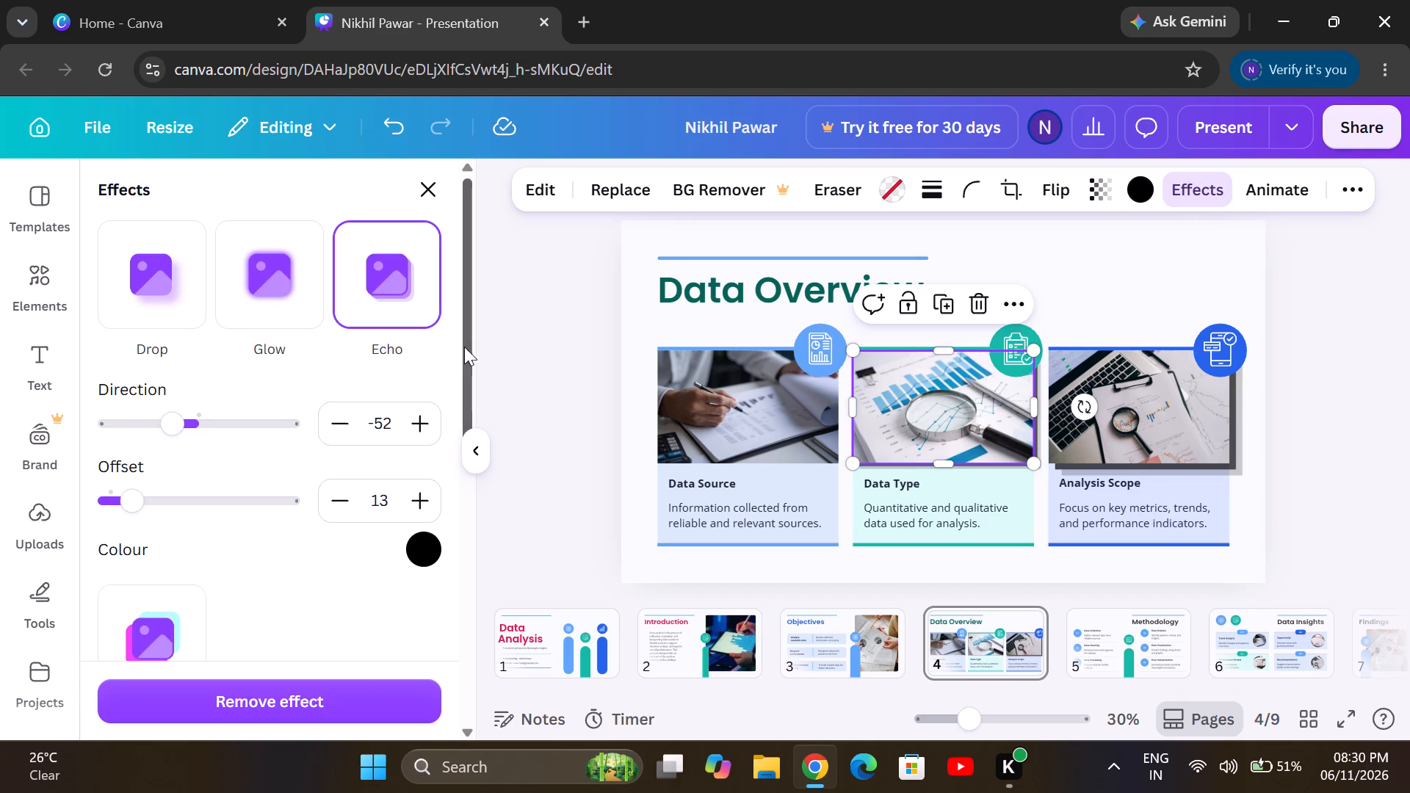
{"action": "left_click", "coordinate": [147, 501]}
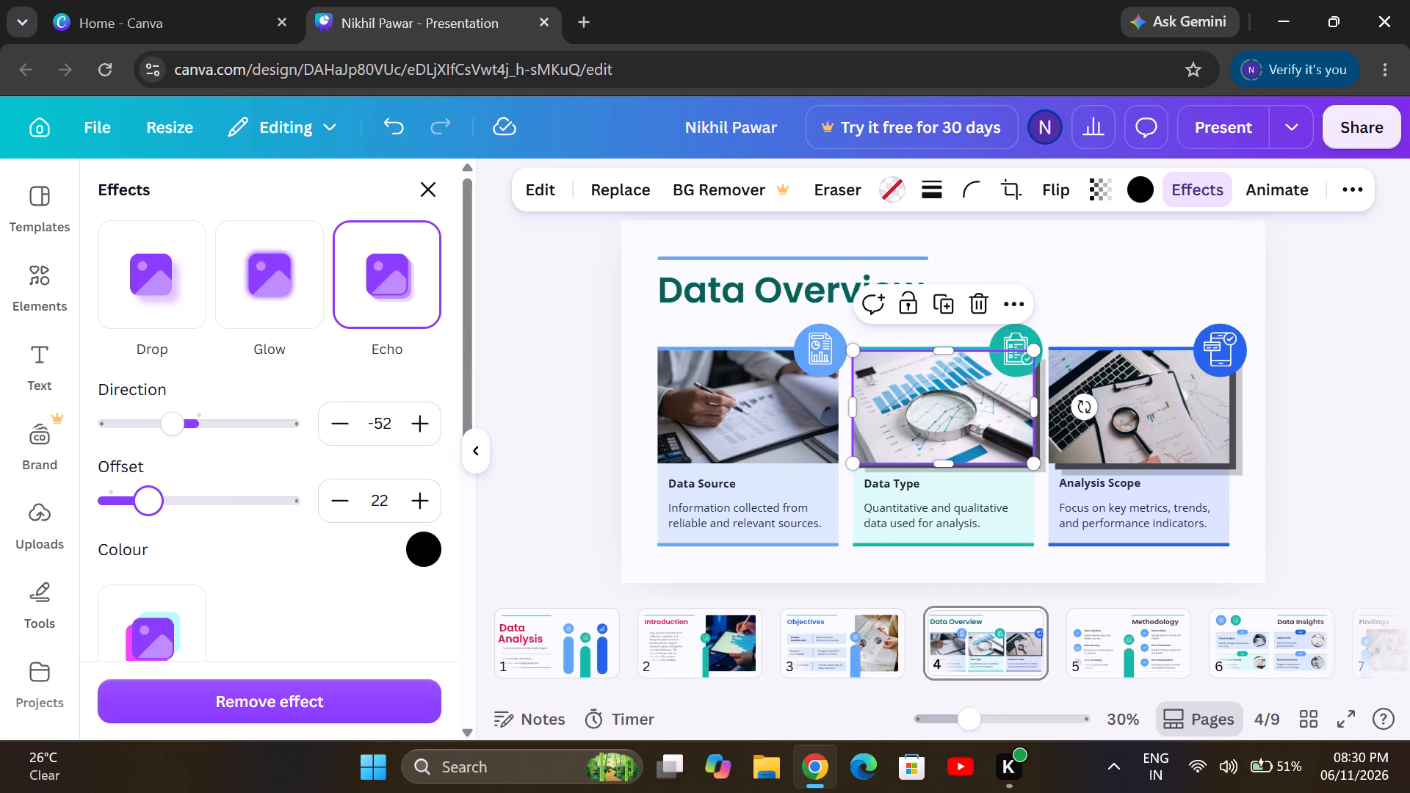
{"action": "left_click", "coordinate": [164, 509]}
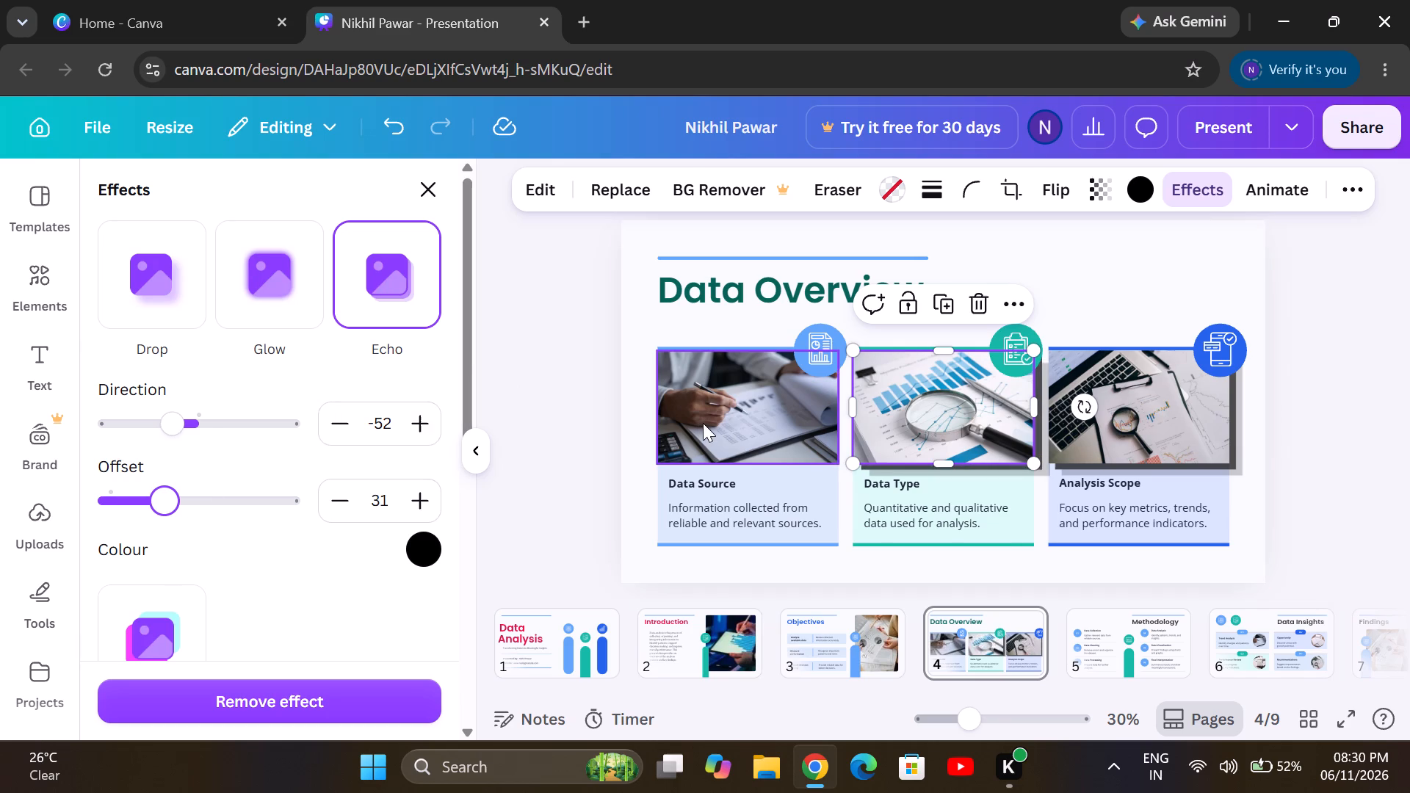
Apply the Echo effect to the Data Source photo with an offset of 34.
{"action": "left_click", "coordinate": [703, 423]}
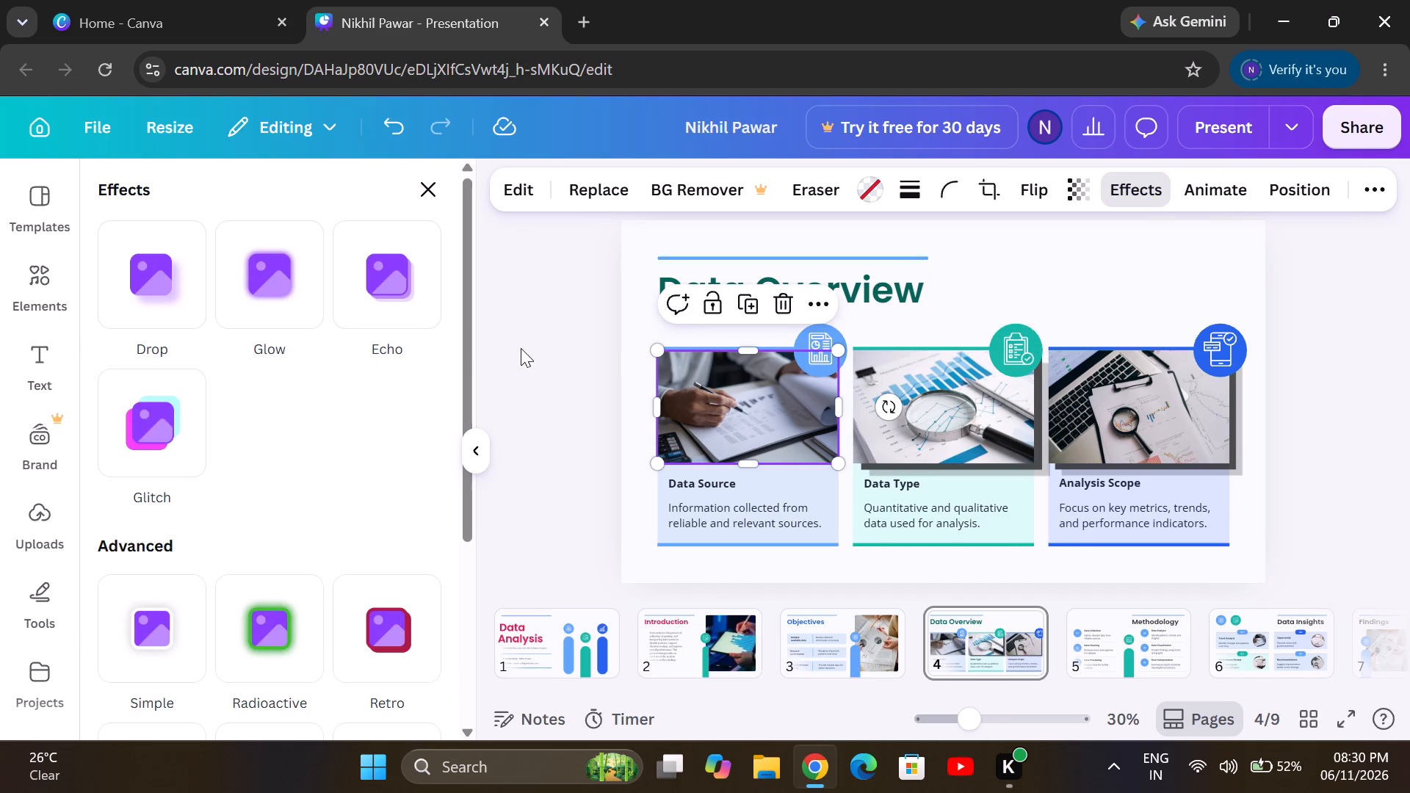
{"action": "left_click", "coordinate": [407, 306]}
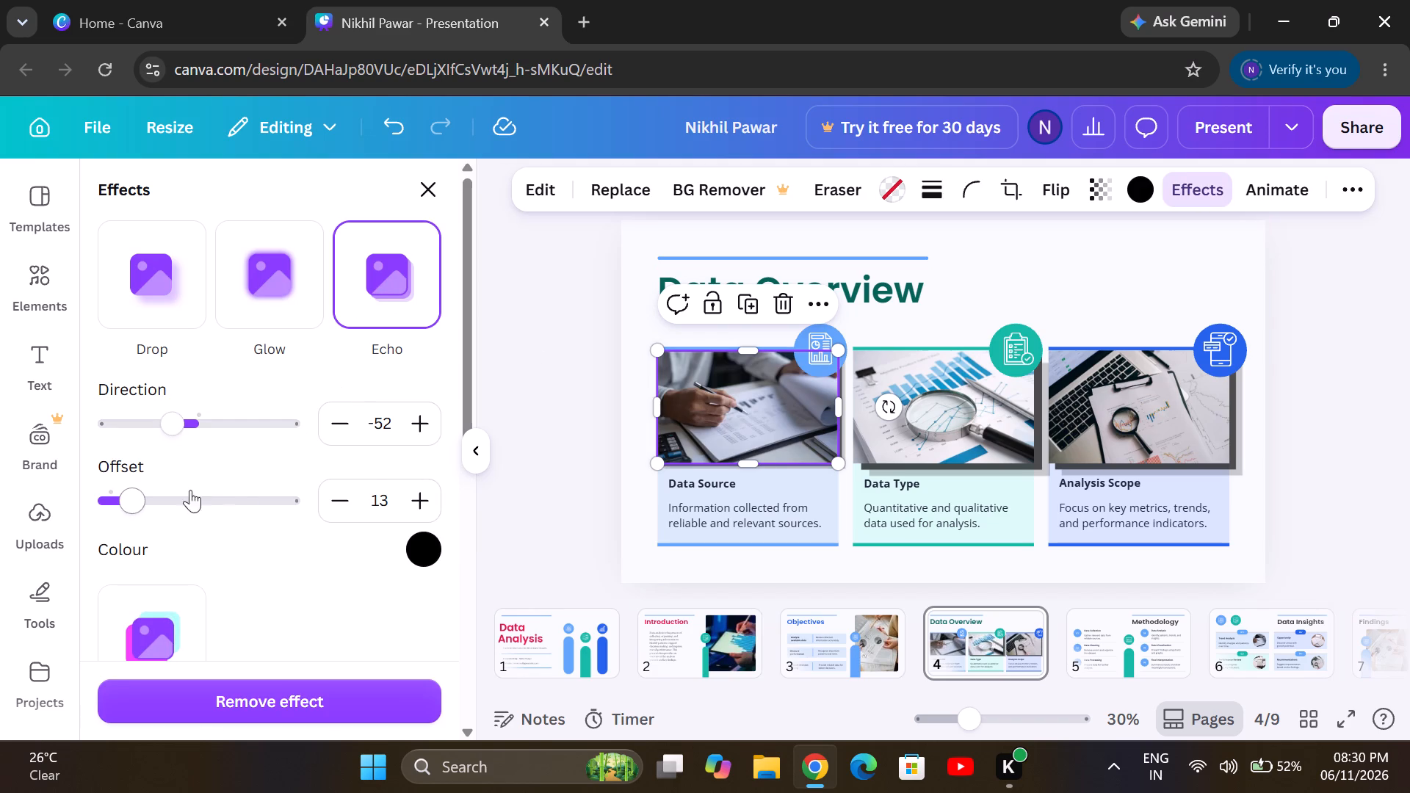
{"action": "left_click", "coordinate": [143, 496]}
{"action": "left_click", "coordinate": [170, 502]}
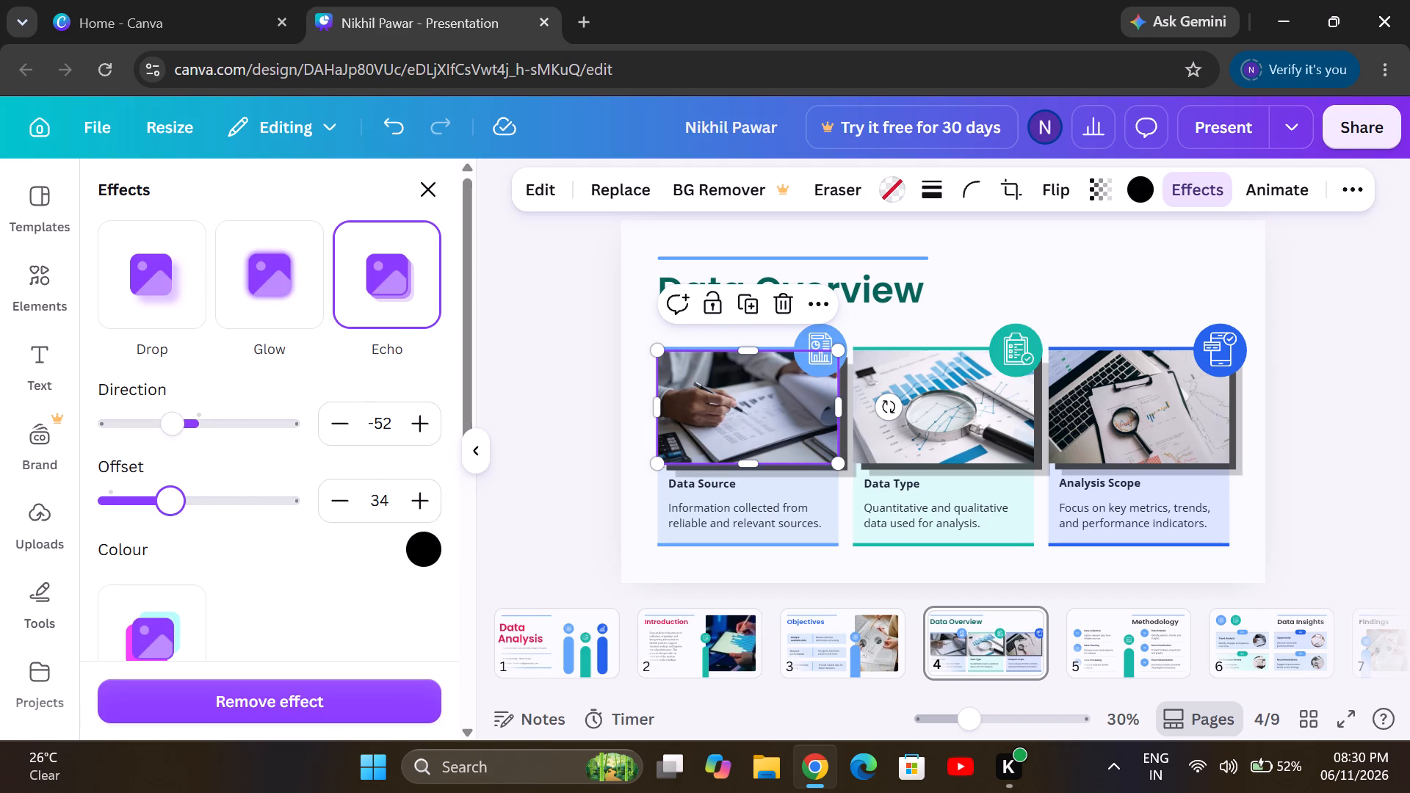
{"action": "left_click", "coordinate": [903, 325]}
Reduce the Echo offset of the Data Type photo to 29.
{"action": "left_click", "coordinate": [1033, 440]}
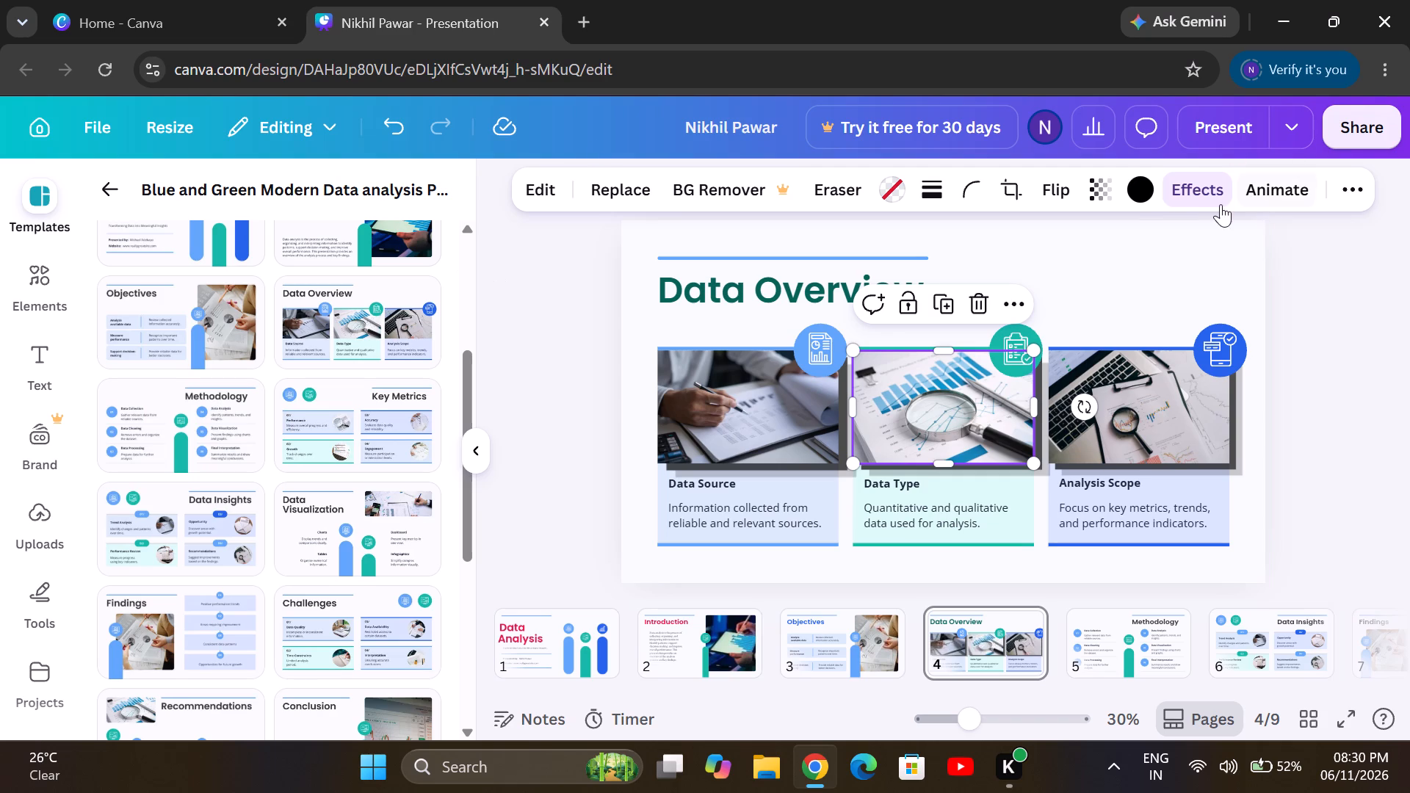
{"action": "left_click", "coordinate": [1199, 195]}
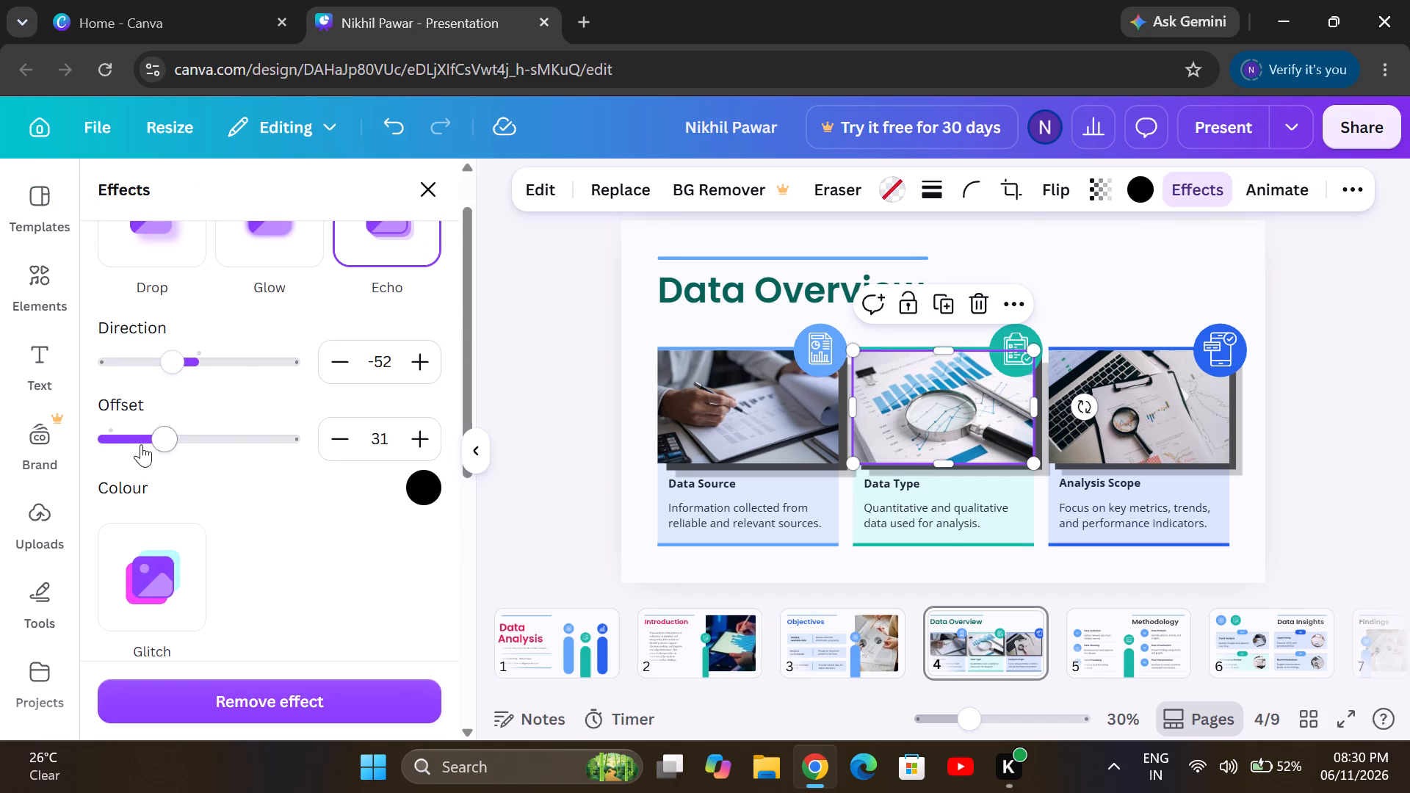
{"action": "left_click", "coordinate": [331, 446]}
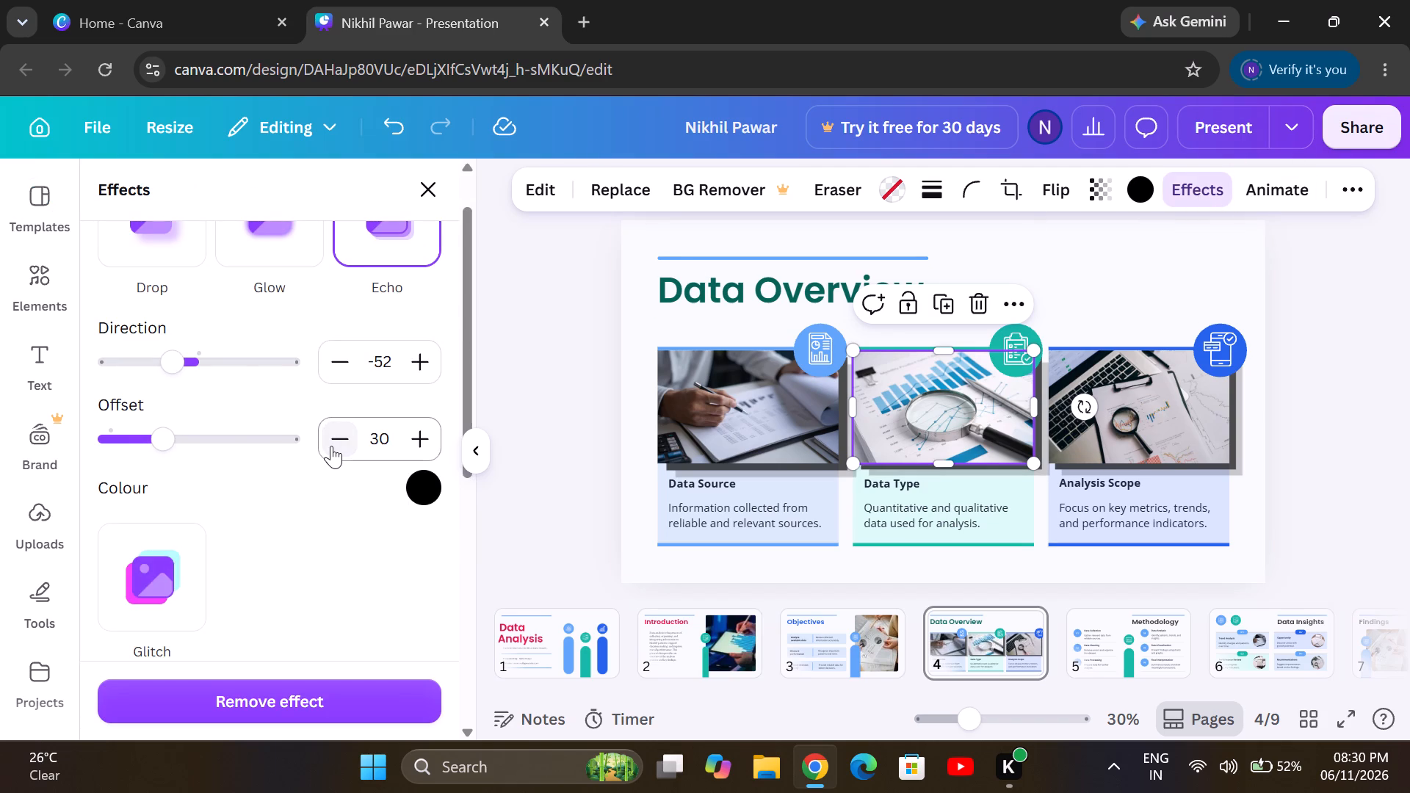
{"action": "left_click", "coordinate": [331, 446]}
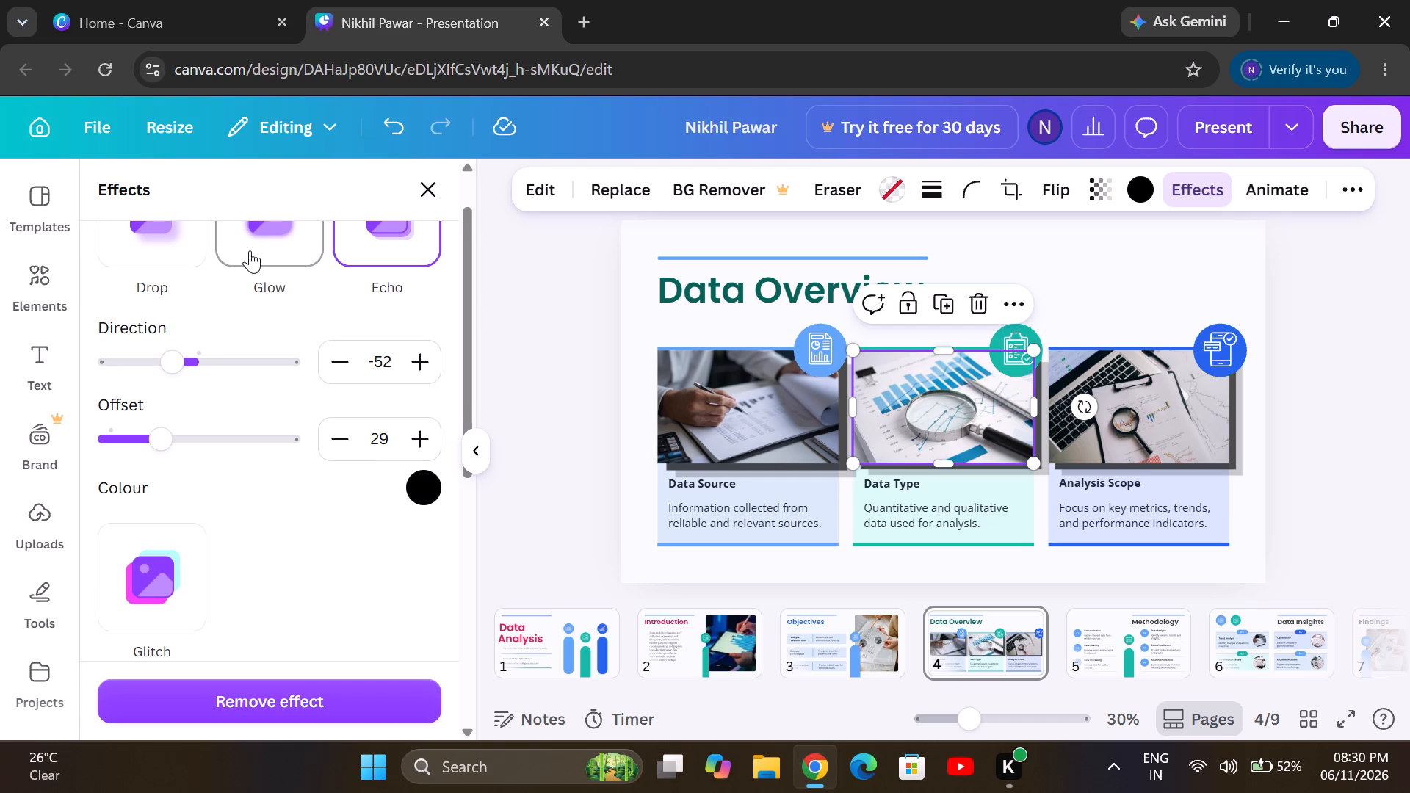
Reduce the Echo offset of the Data Source photo to 28.
{"action": "left_click", "coordinate": [813, 421]}
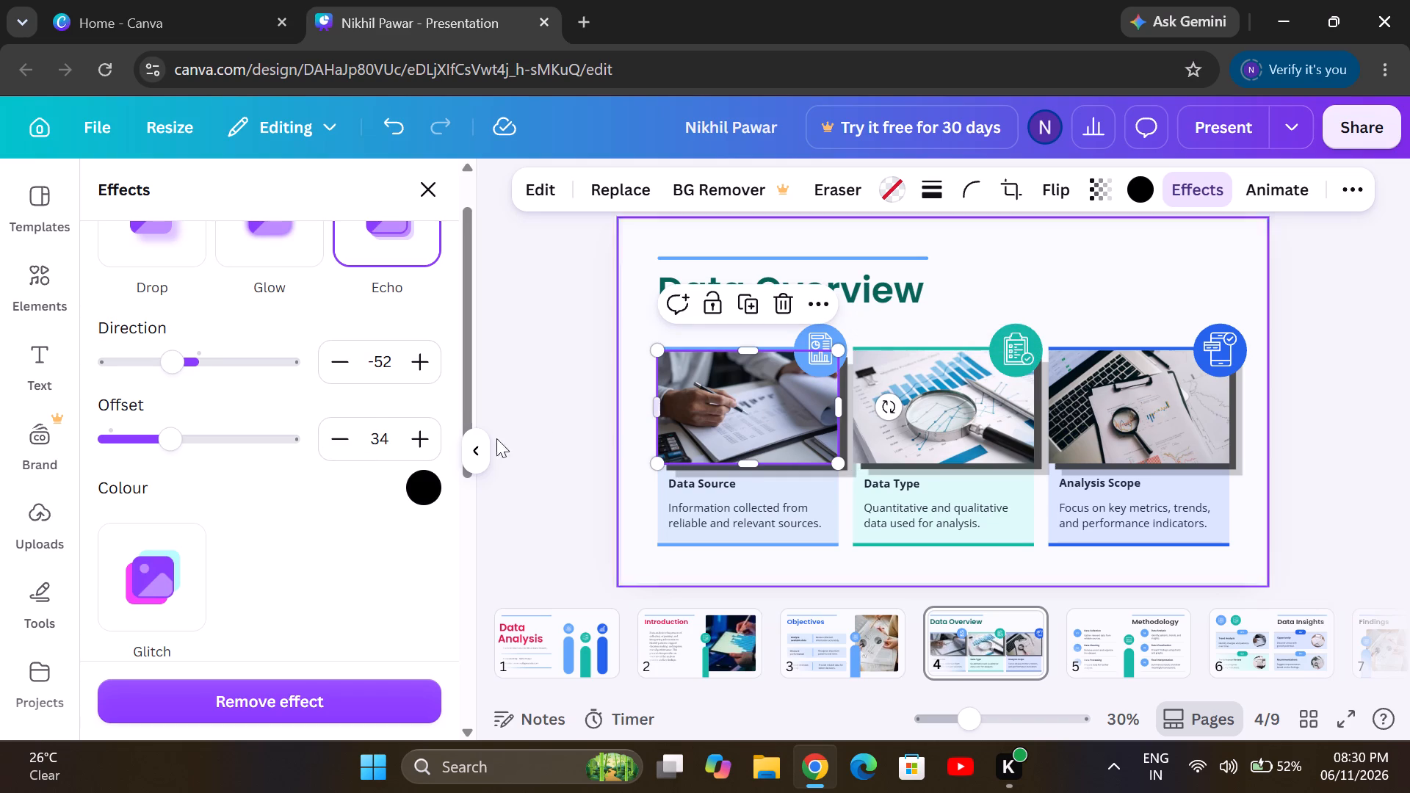
{"action": "double_click", "coordinate": [341, 435]}
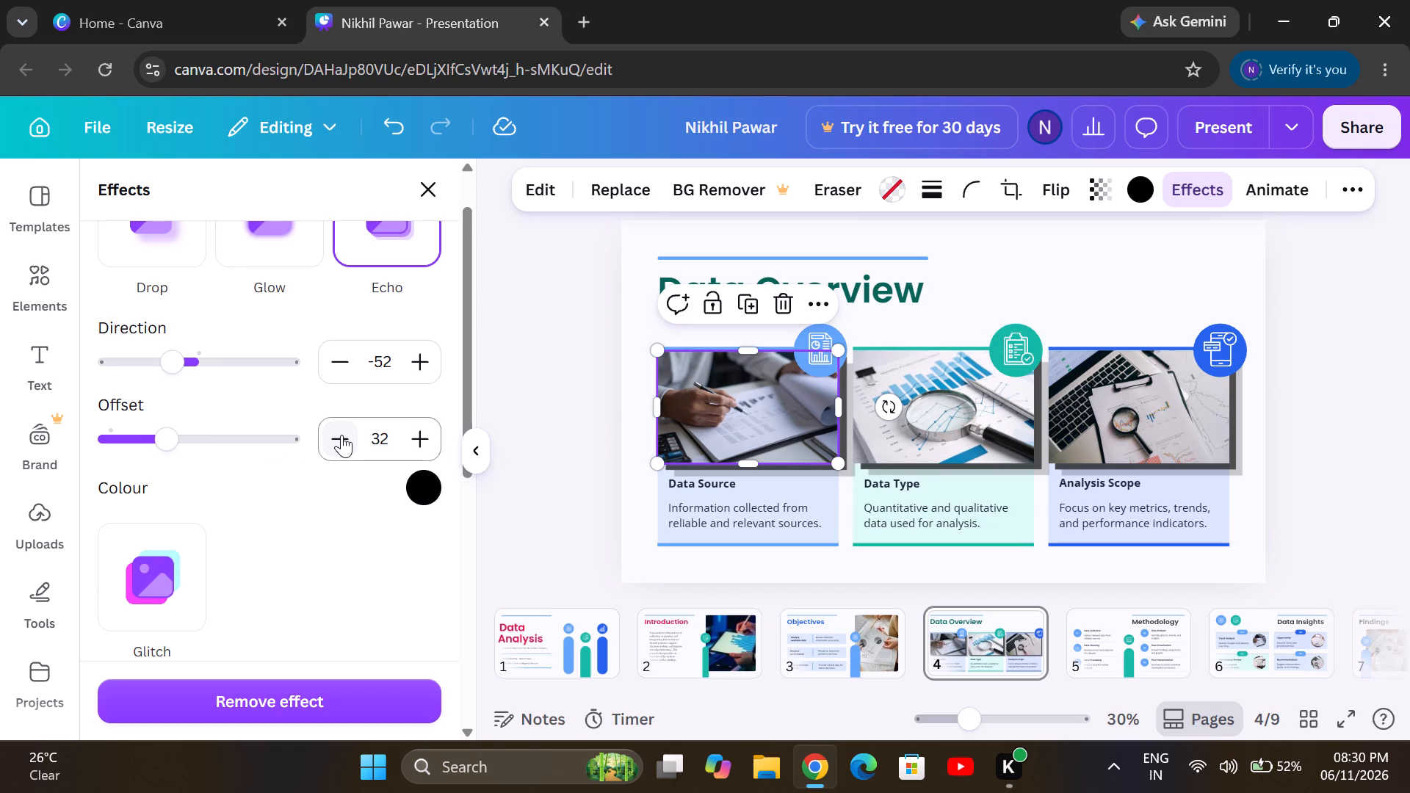
{"action": "left_click", "coordinate": [341, 435]}
{"action": "left_click", "coordinate": [341, 435]}
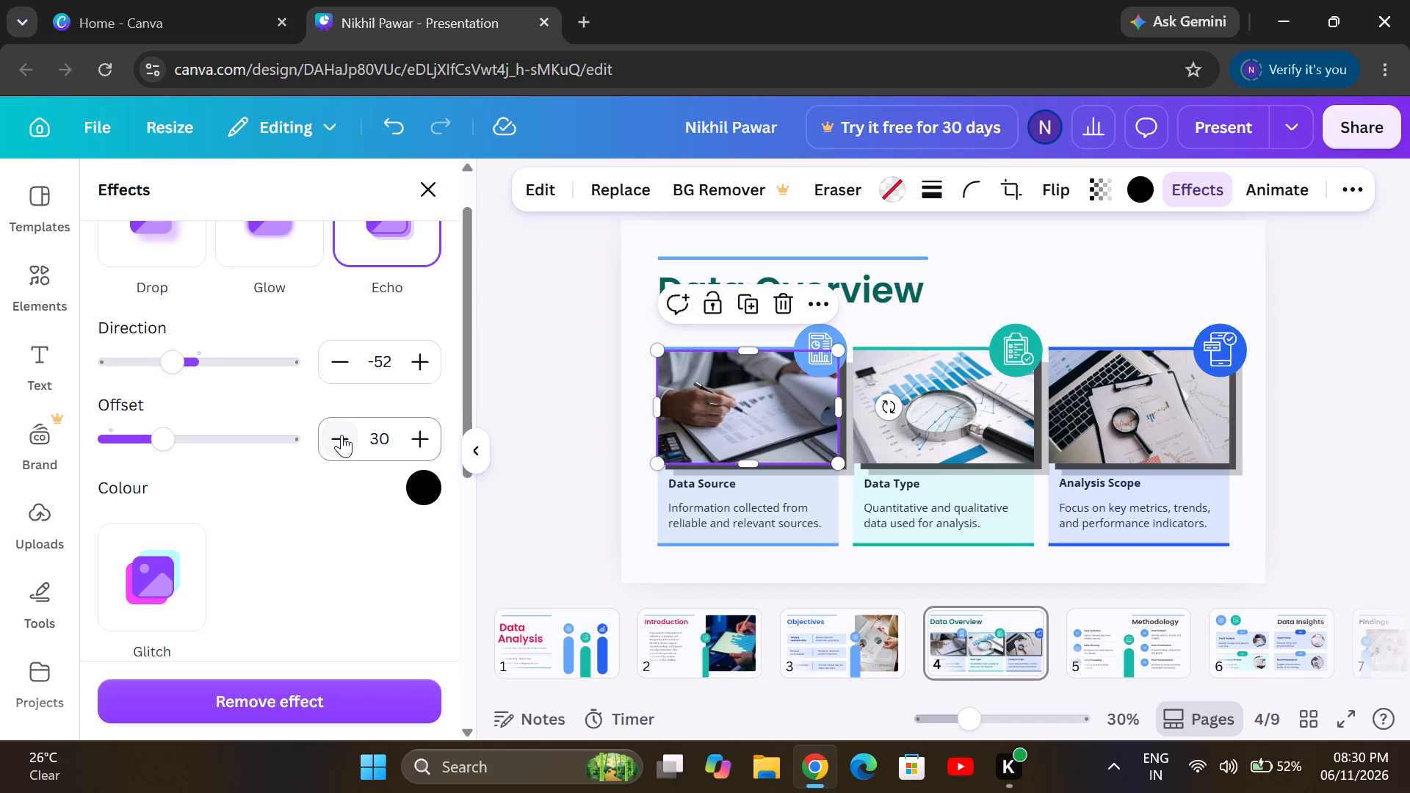
{"action": "left_click", "coordinate": [341, 435]}
{"action": "left_click", "coordinate": [341, 435]}
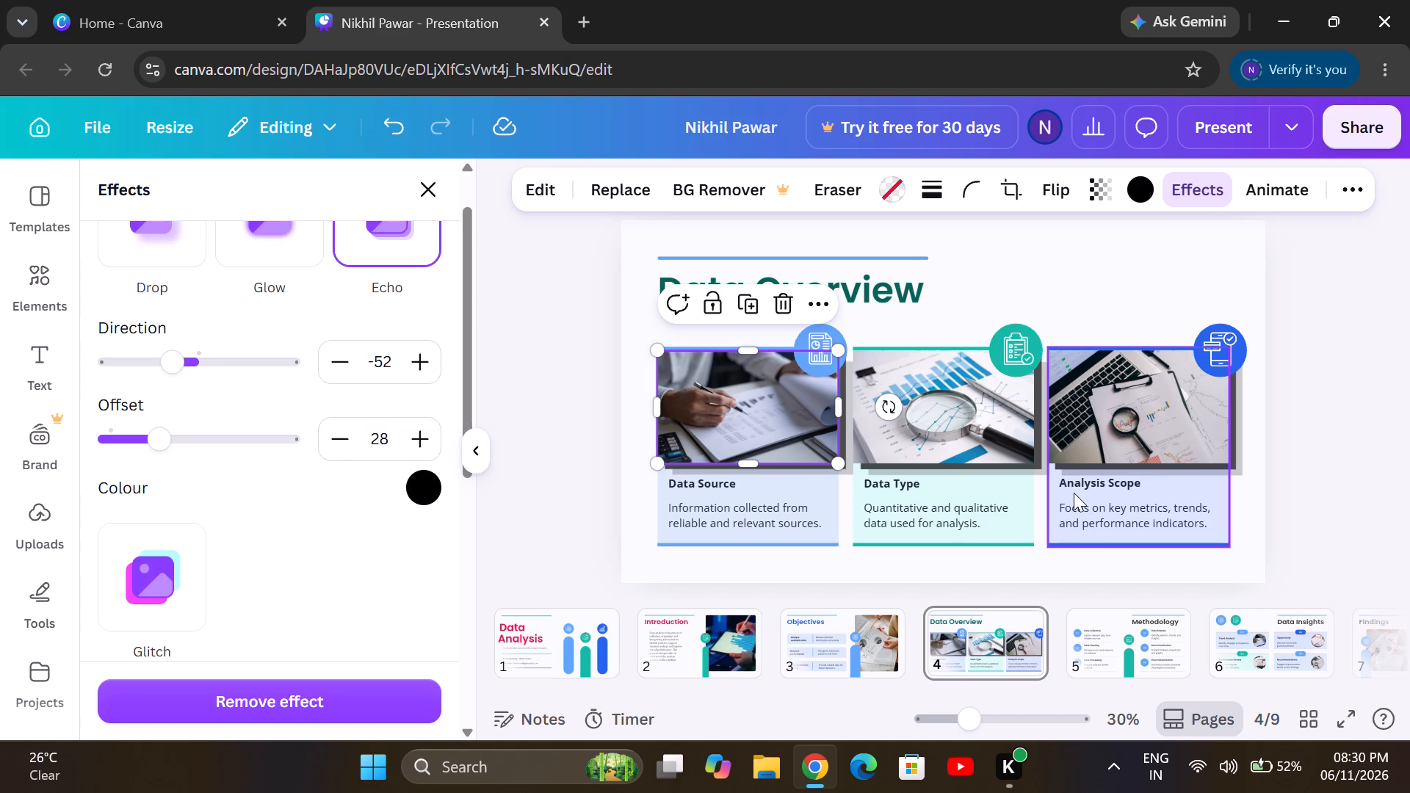
Raise the Echo offset of the Analysis Scope photo to 29.
{"action": "left_click", "coordinate": [1143, 464]}
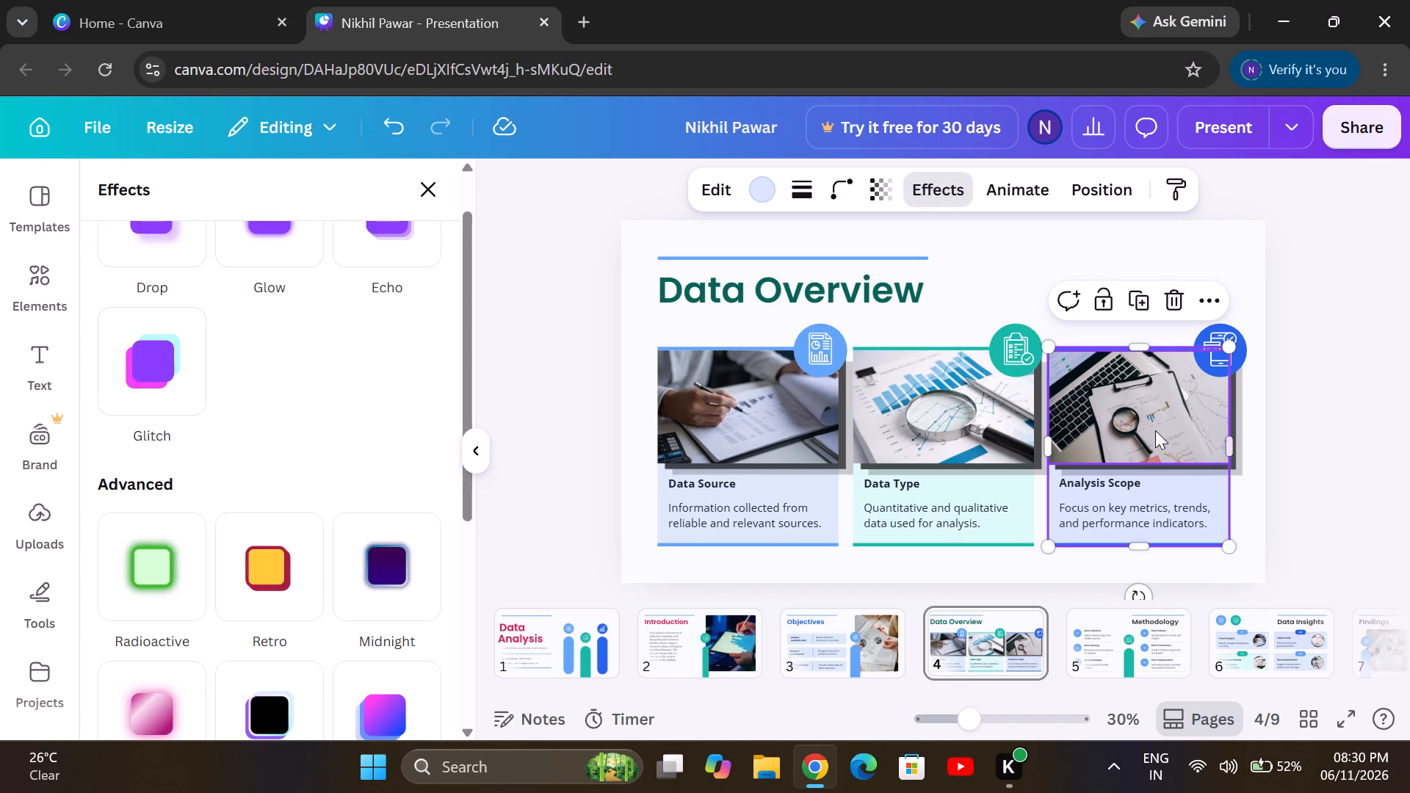
{"action": "left_click", "coordinate": [1154, 430]}
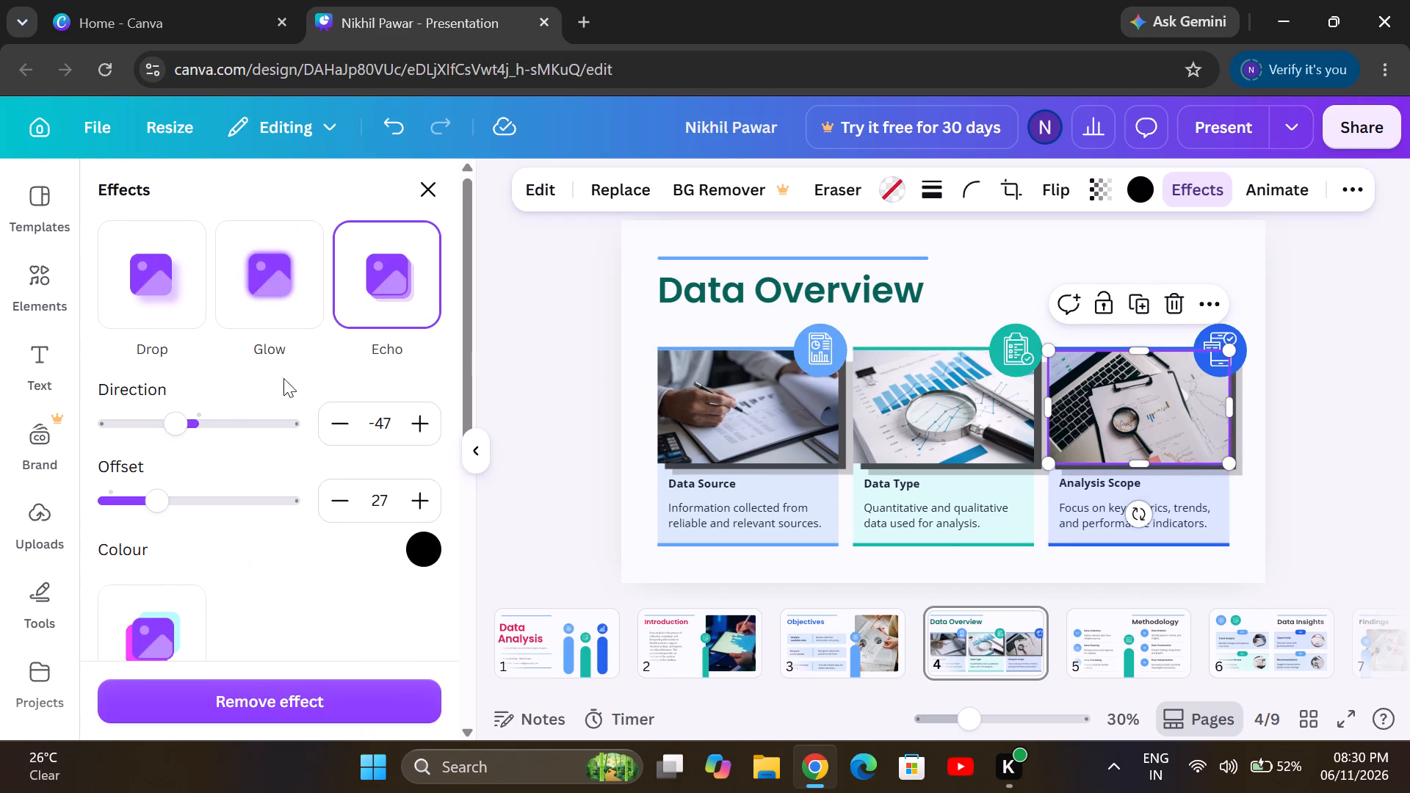
{"action": "left_click", "coordinate": [432, 493]}
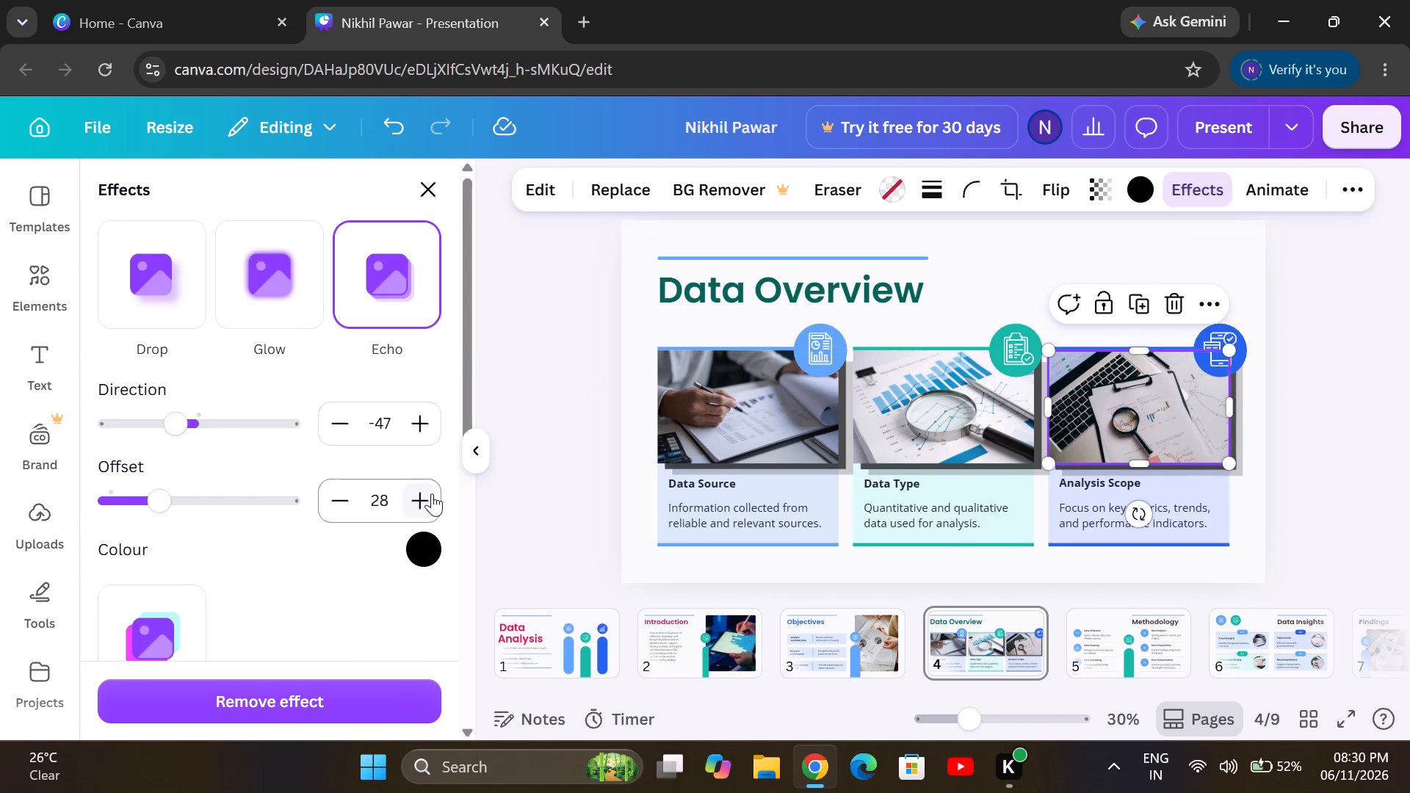
{"action": "left_click", "coordinate": [432, 493]}
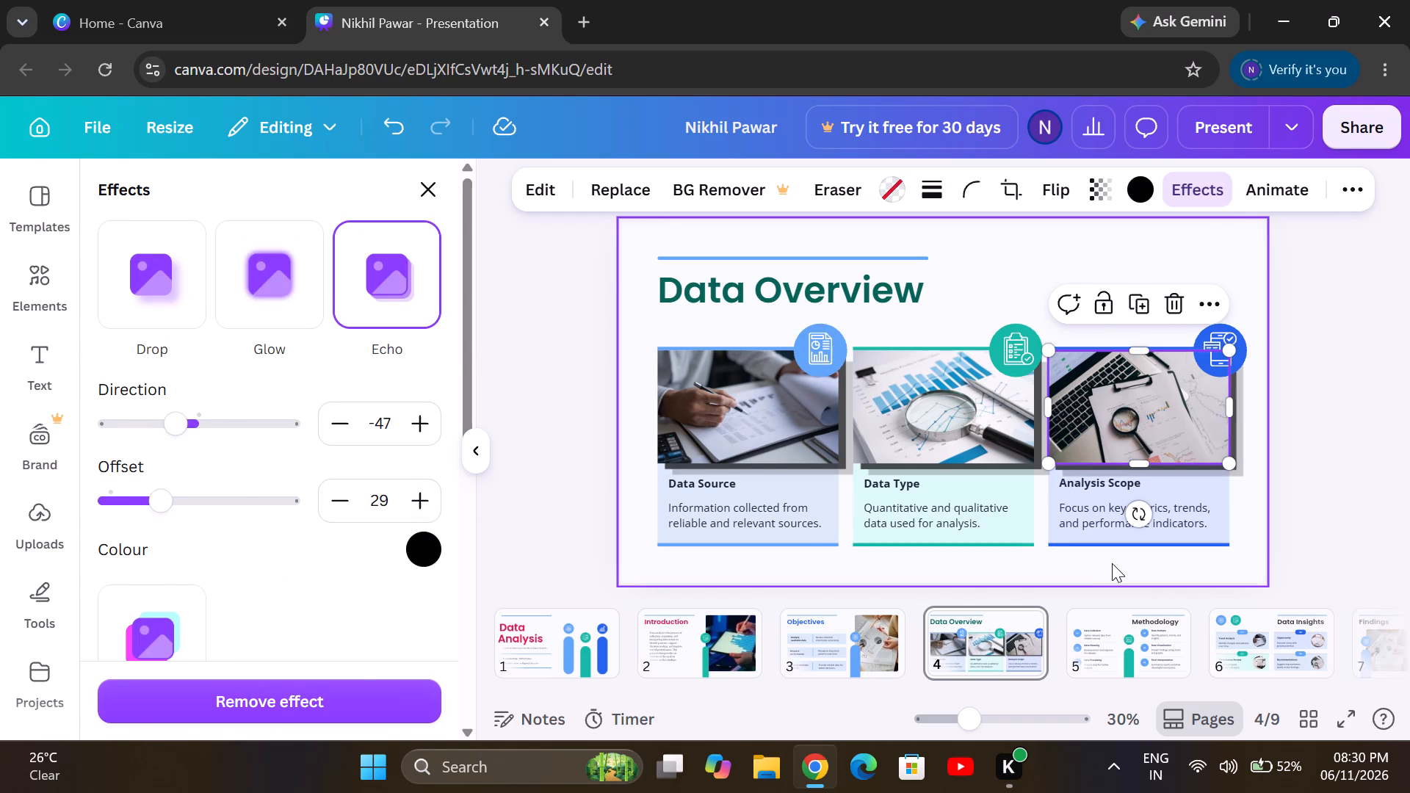
{"action": "left_click", "coordinate": [1110, 563]}
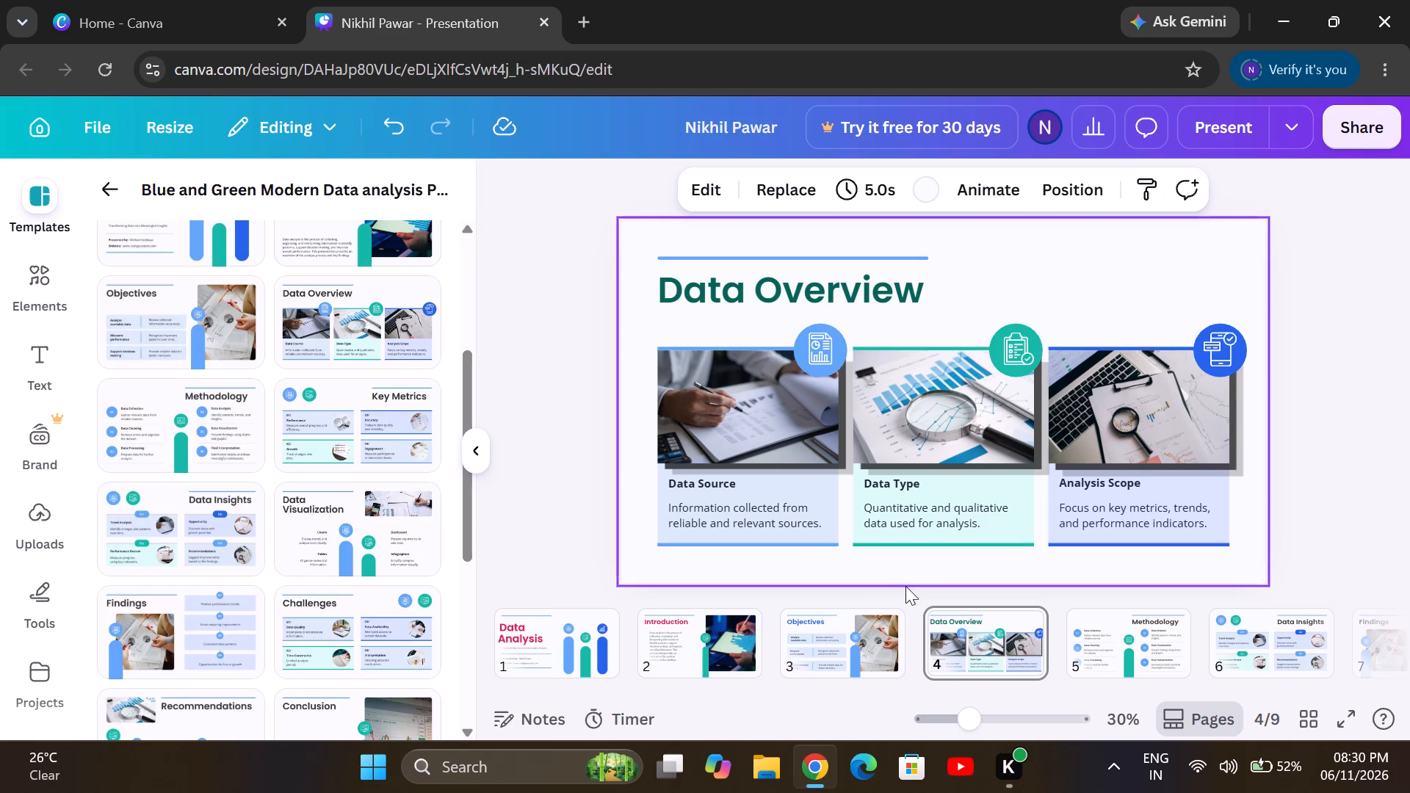
Move the Data Type, Data Source and Analysis Scope labels slightly down, level with each other and clear of the photo shadows.
{"action": "left_click_drag", "start_coordinate": [892, 479], "coordinate": [892, 495]}
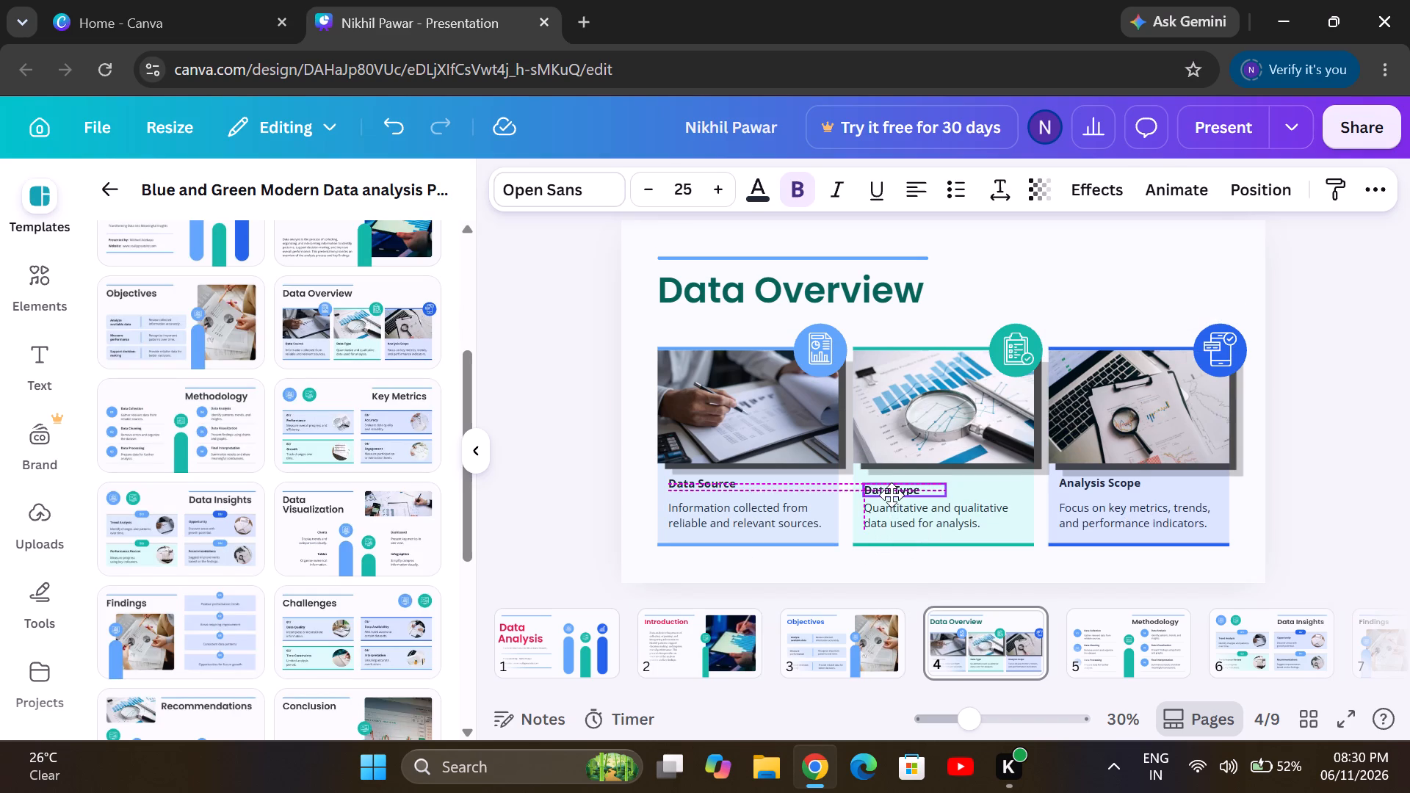
{"action": "left_click_drag", "start_coordinate": [892, 495], "coordinate": [892, 488]}
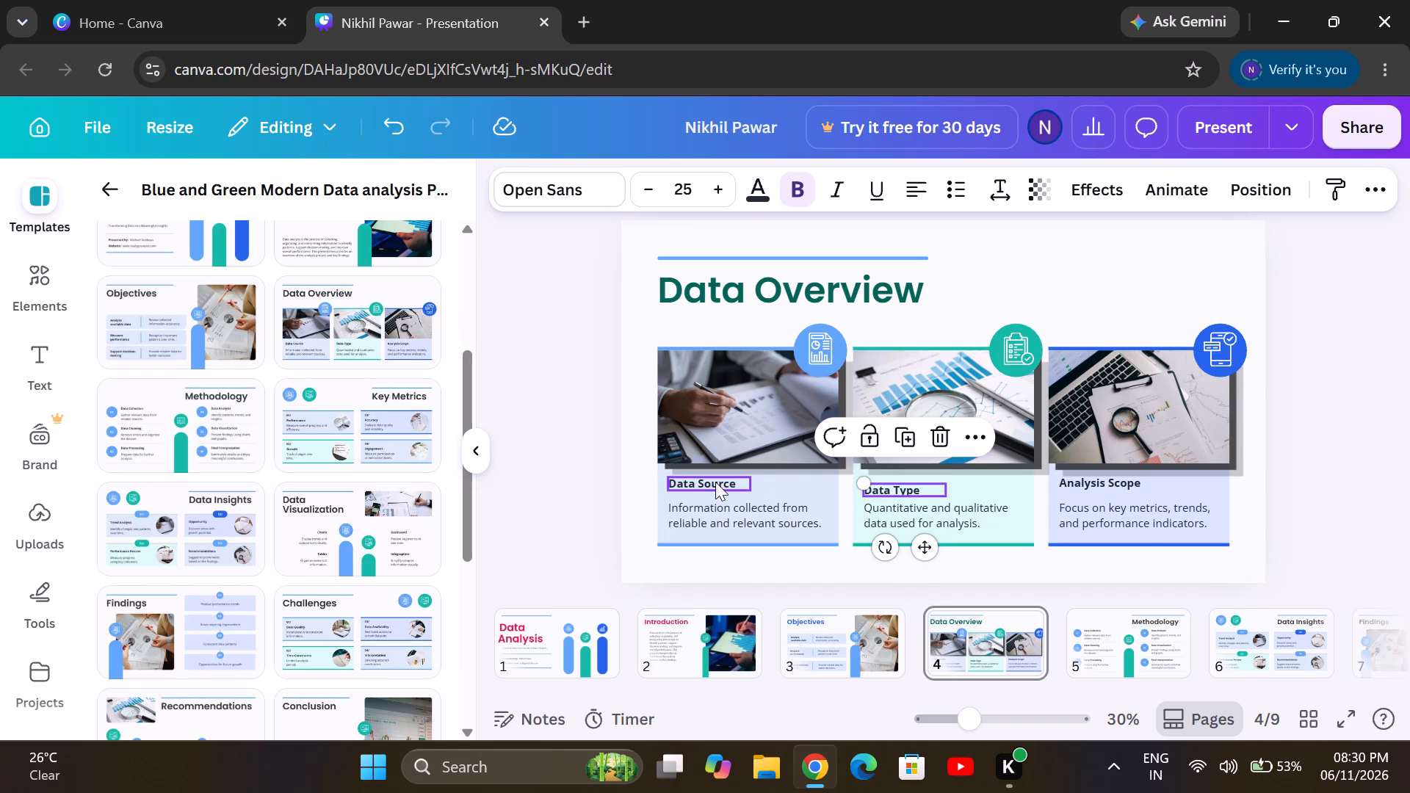
{"action": "left_click_drag", "start_coordinate": [709, 482], "coordinate": [706, 493]}
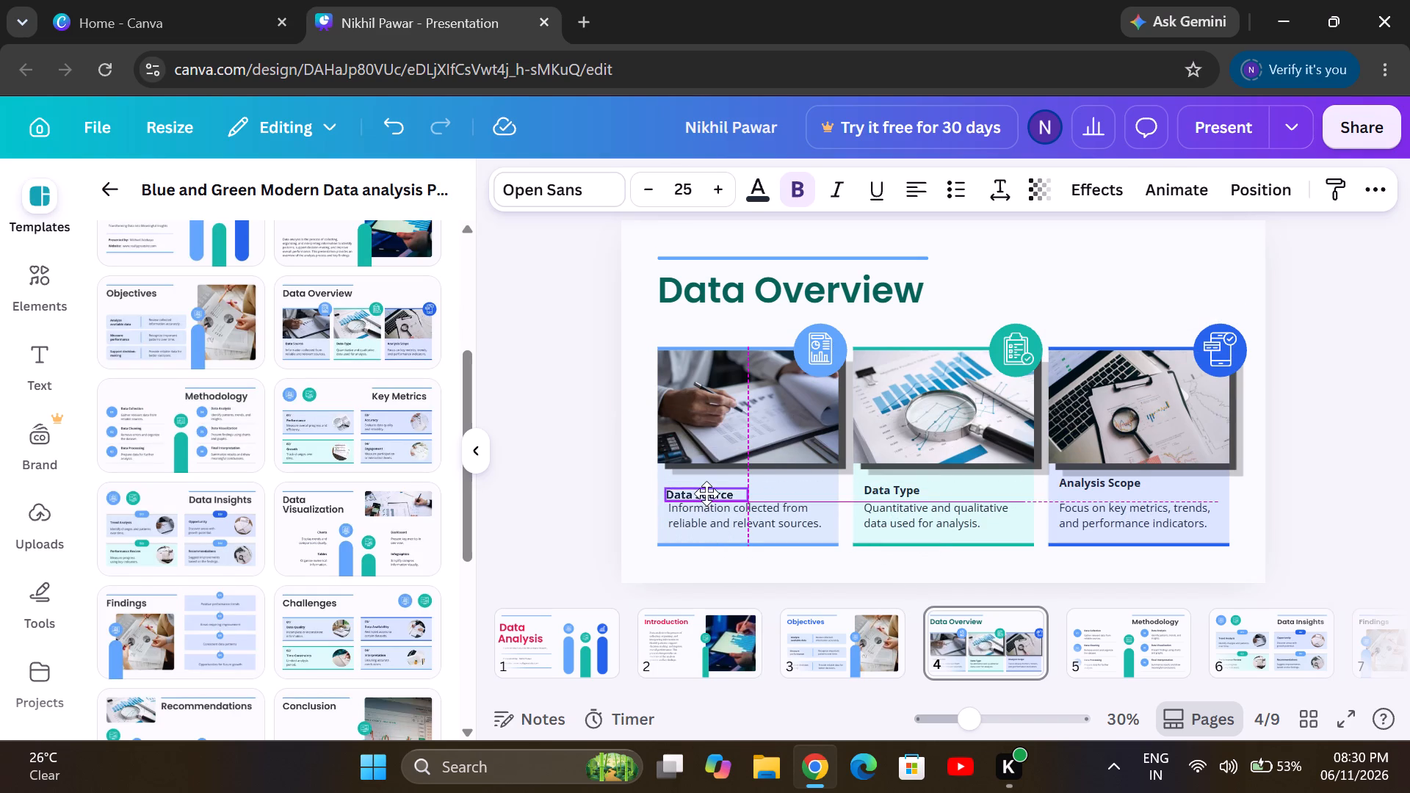
{"action": "left_click_drag", "start_coordinate": [706, 493], "coordinate": [707, 493]}
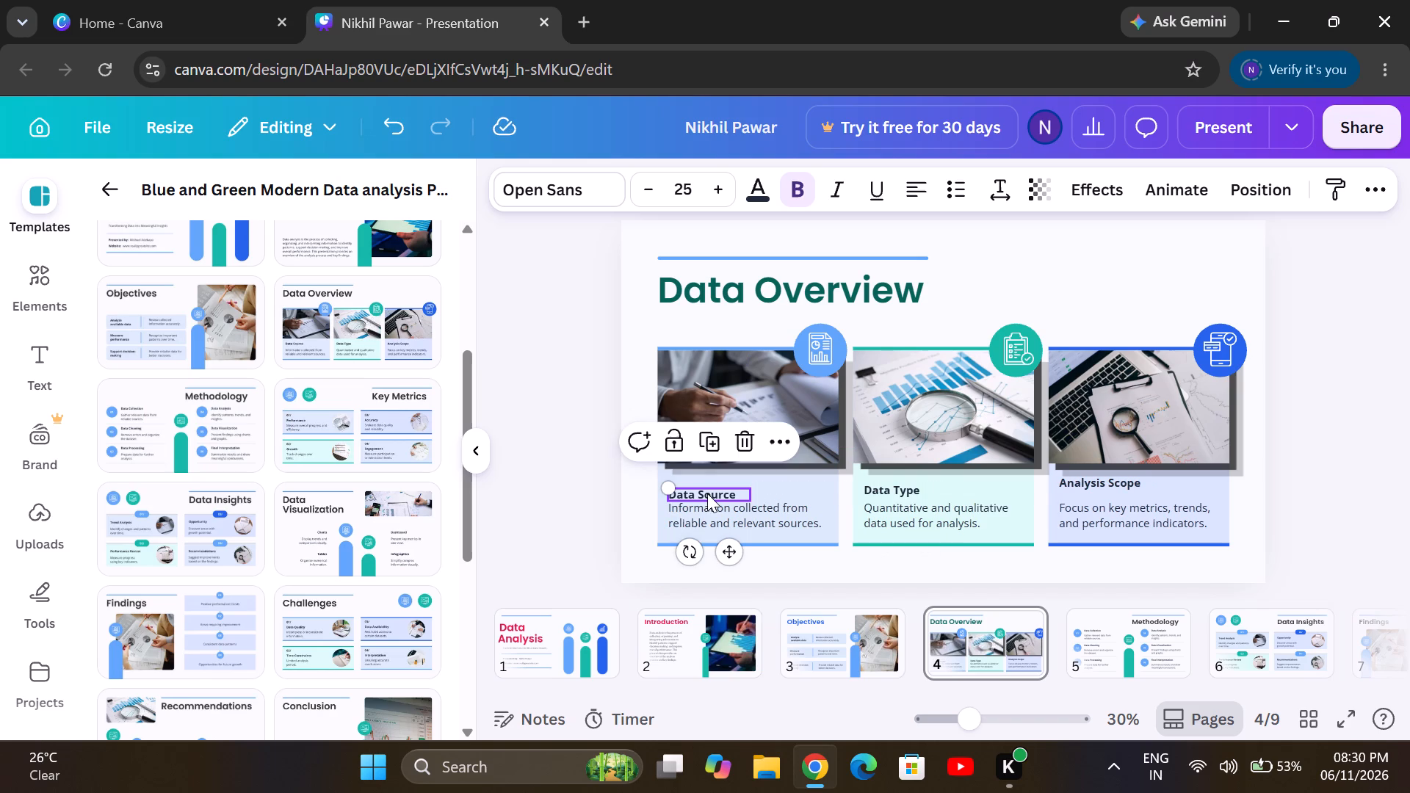
{"action": "left_click_drag", "start_coordinate": [709, 491], "coordinate": [716, 484]}
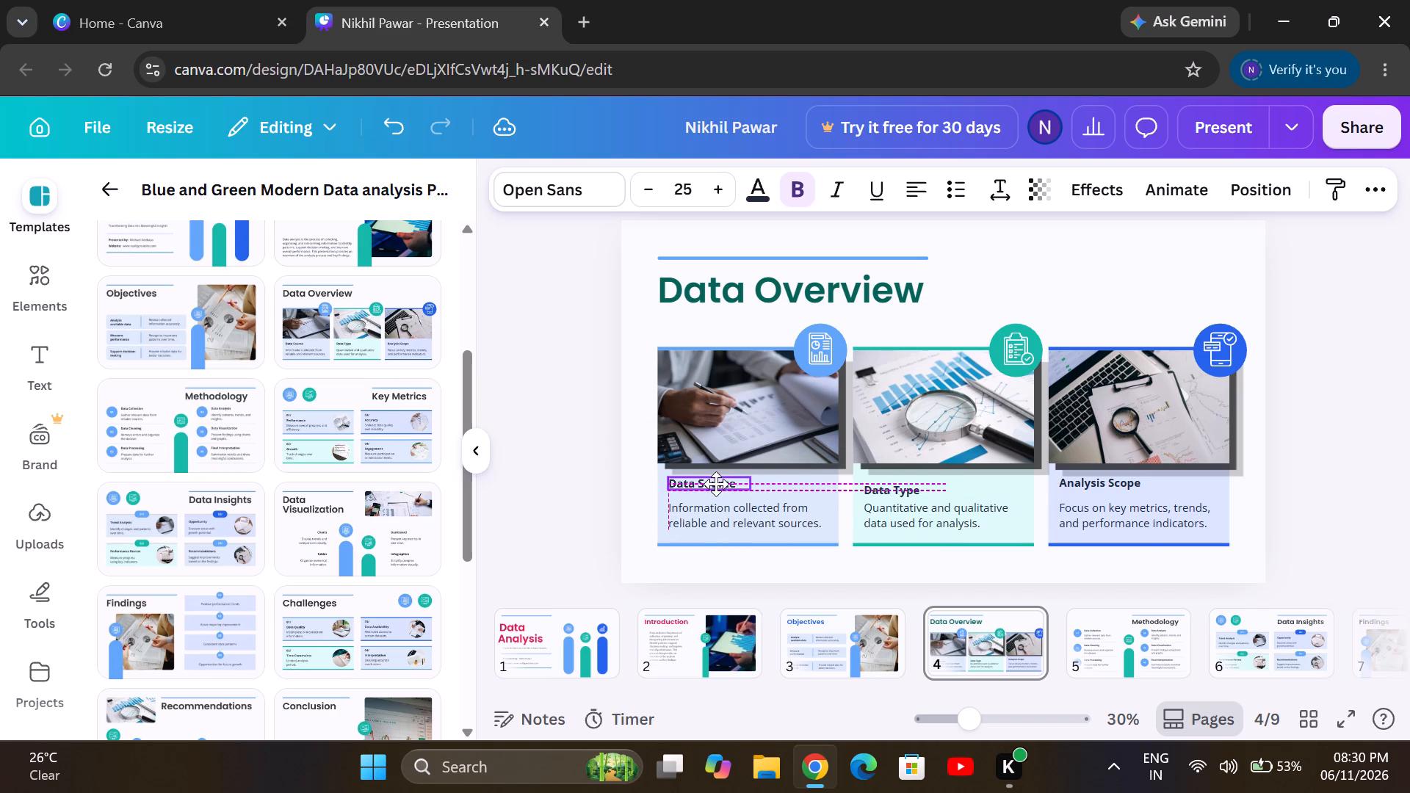
{"action": "left_click_drag", "start_coordinate": [716, 484], "coordinate": [719, 488]}
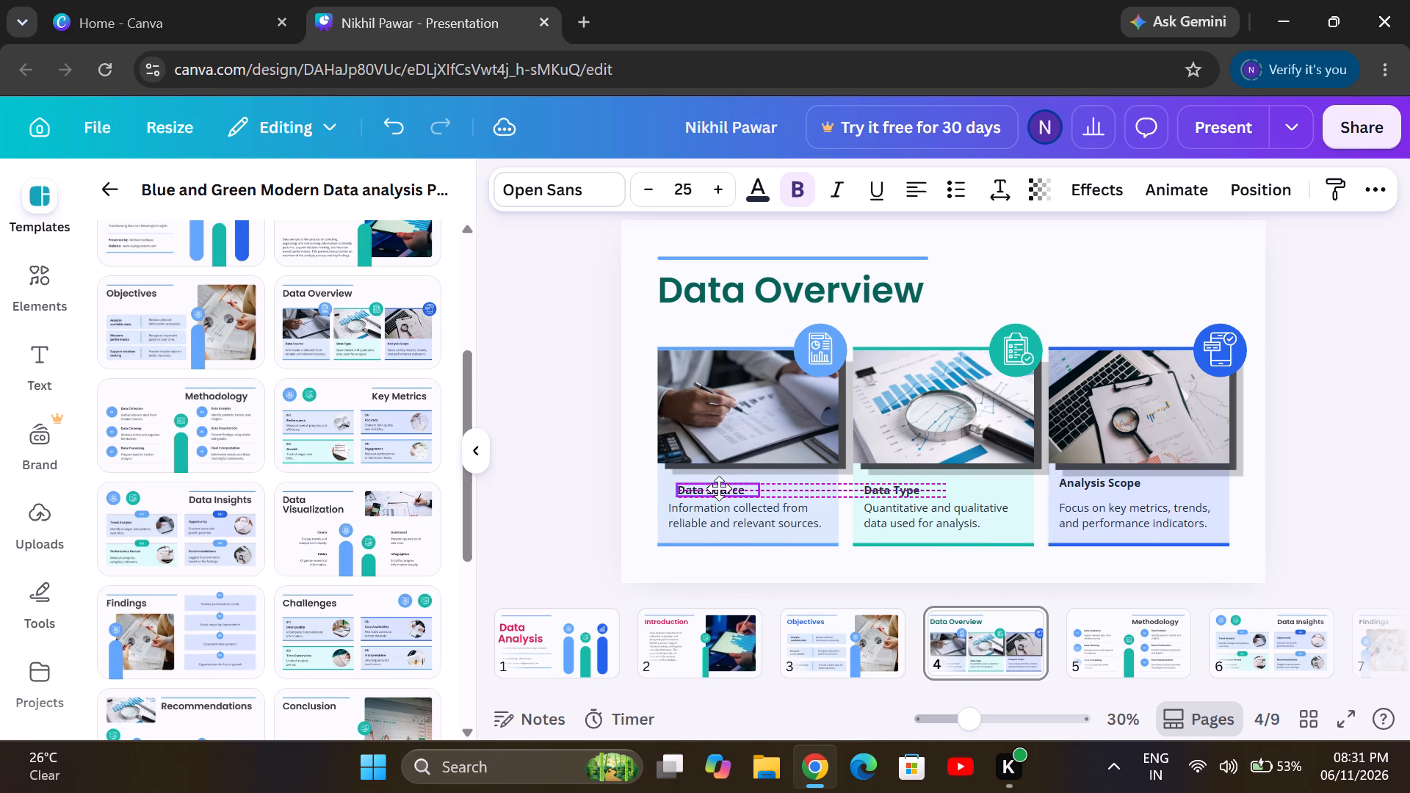
{"action": "left_click_drag", "start_coordinate": [719, 488], "coordinate": [719, 488]}
{"action": "left_click_drag", "start_coordinate": [719, 488], "coordinate": [712, 489]}
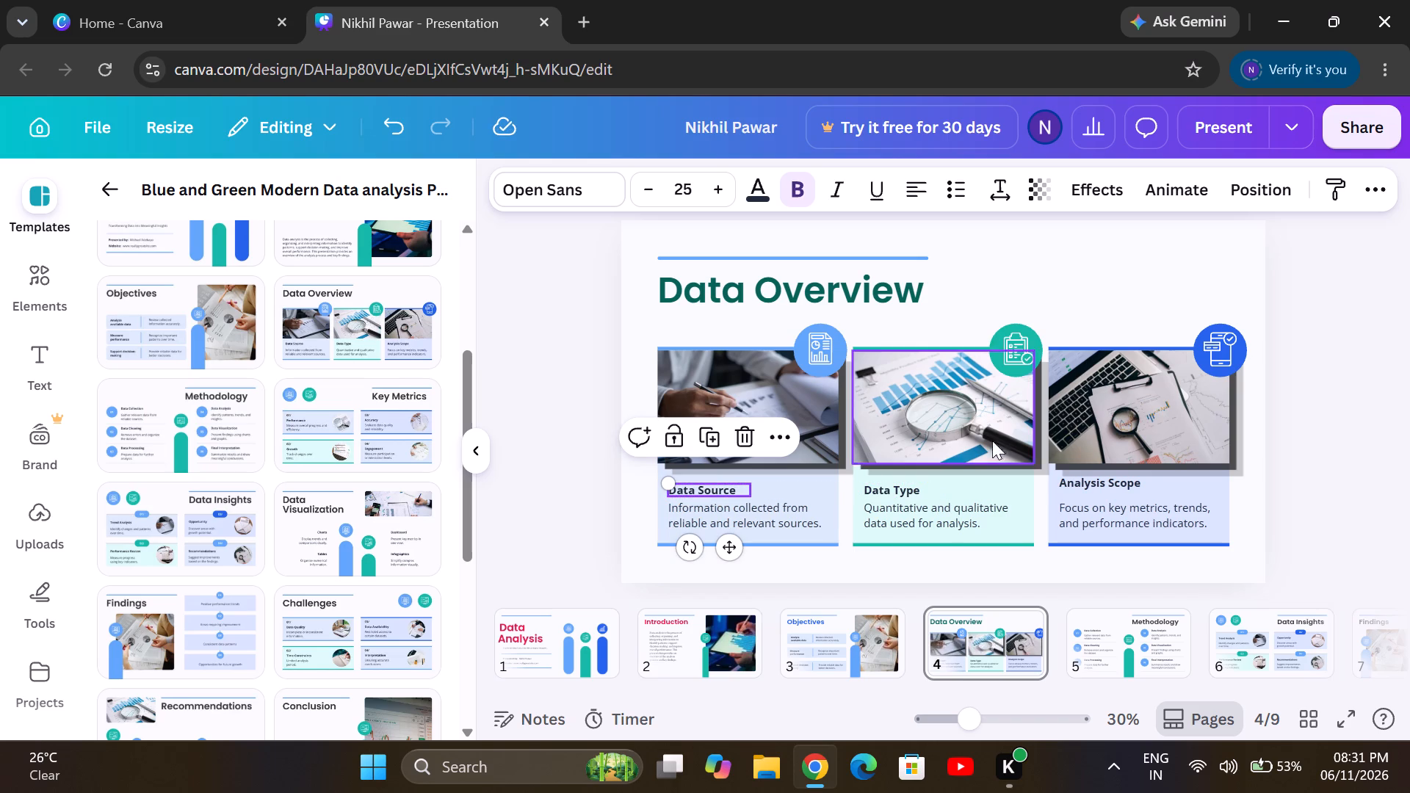
{"action": "left_click", "coordinate": [1121, 483]}
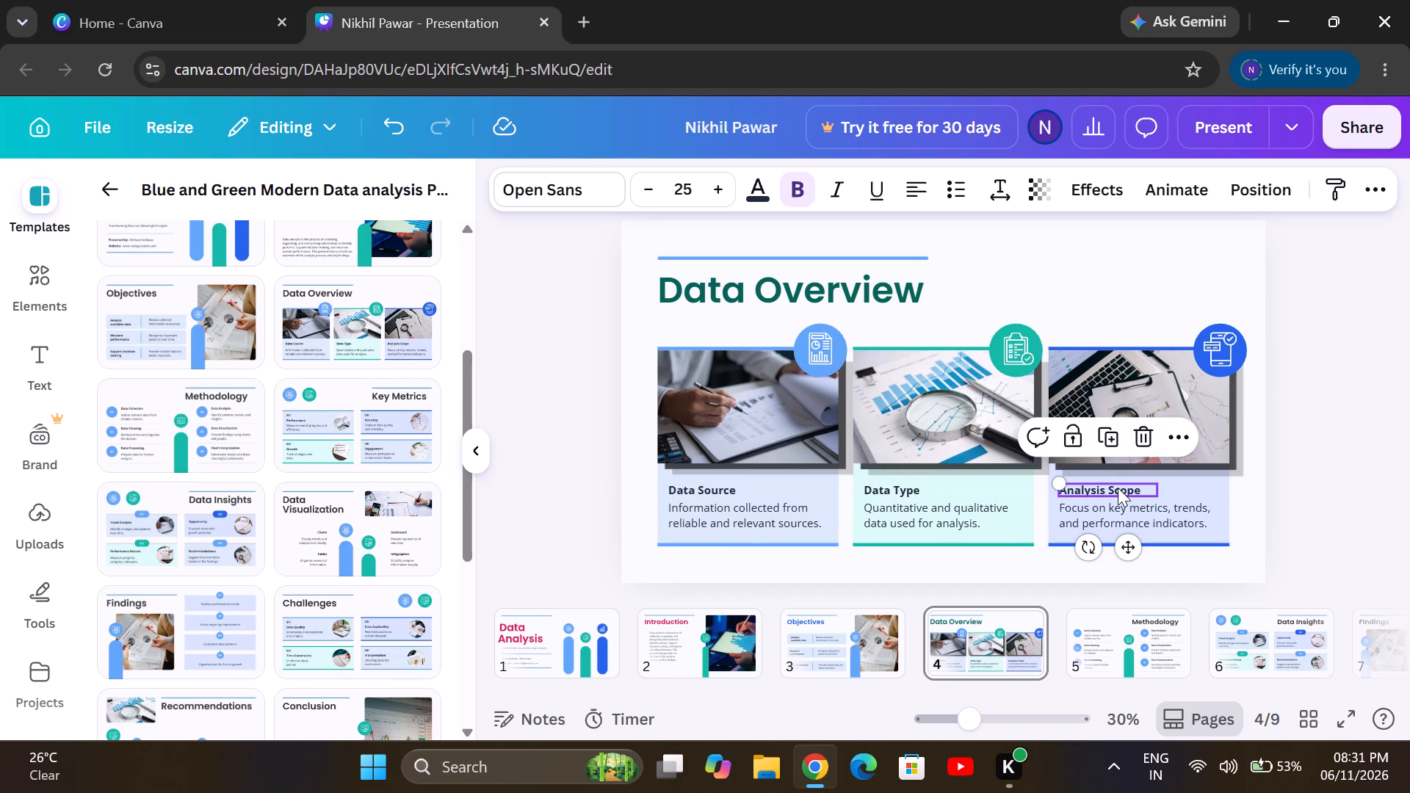
Shift the background card behind the Analysis Scope photo and text slightly up and to the left.
{"action": "left_click", "coordinate": [1188, 483]}
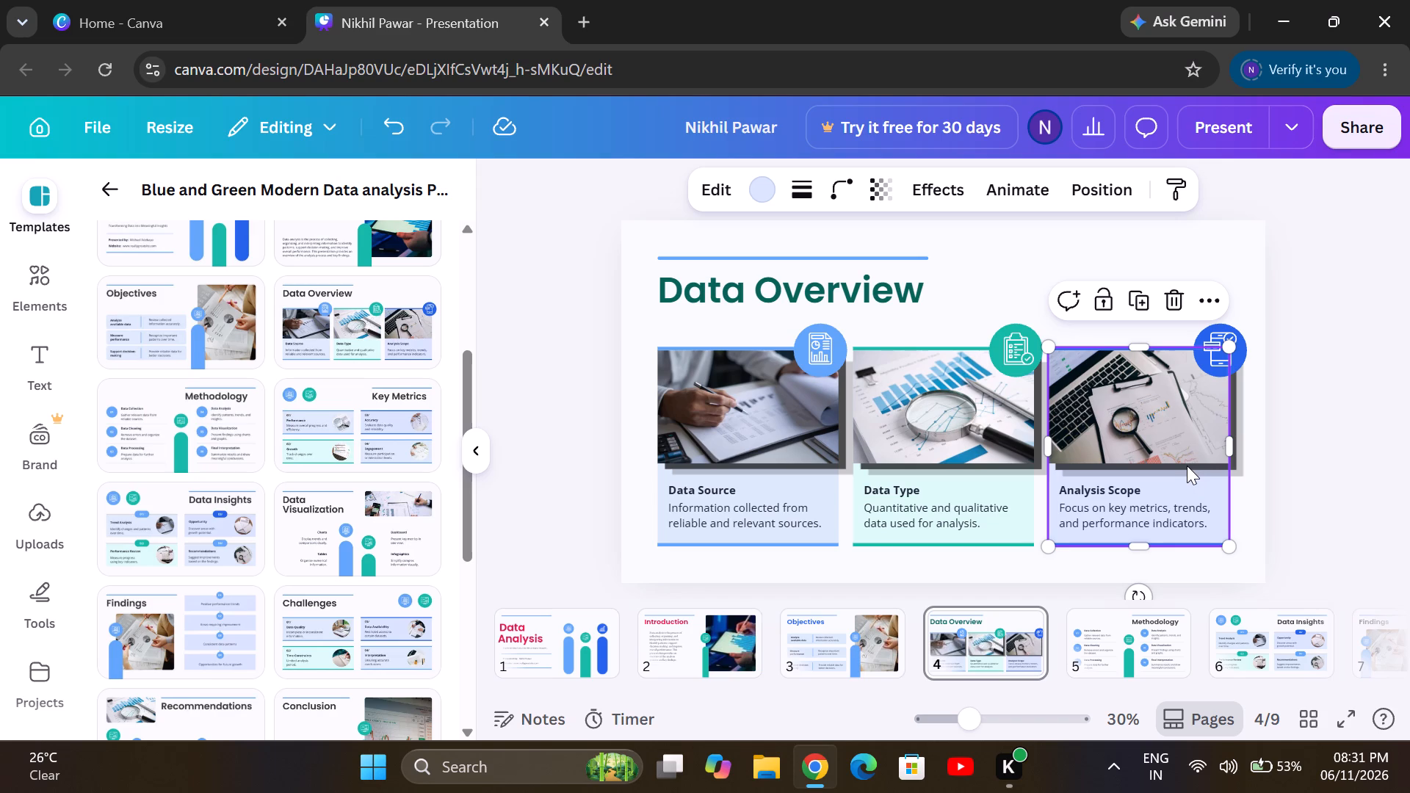
{"action": "left_click", "coordinate": [1187, 466]}
{"action": "left_click_drag", "start_coordinate": [1187, 466], "coordinate": [1186, 460]}
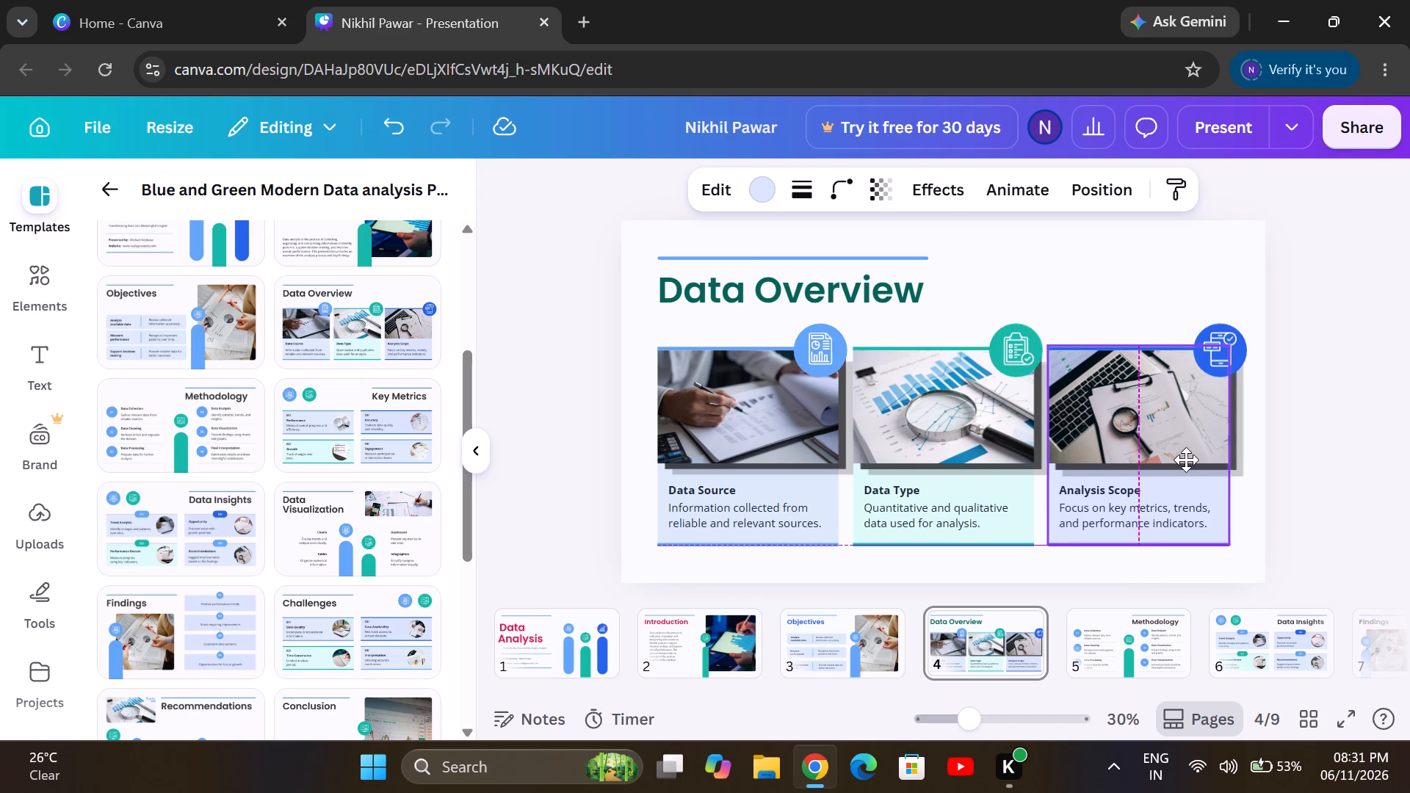
{"action": "left_click_drag", "start_coordinate": [1186, 460], "coordinate": [1180, 464]}
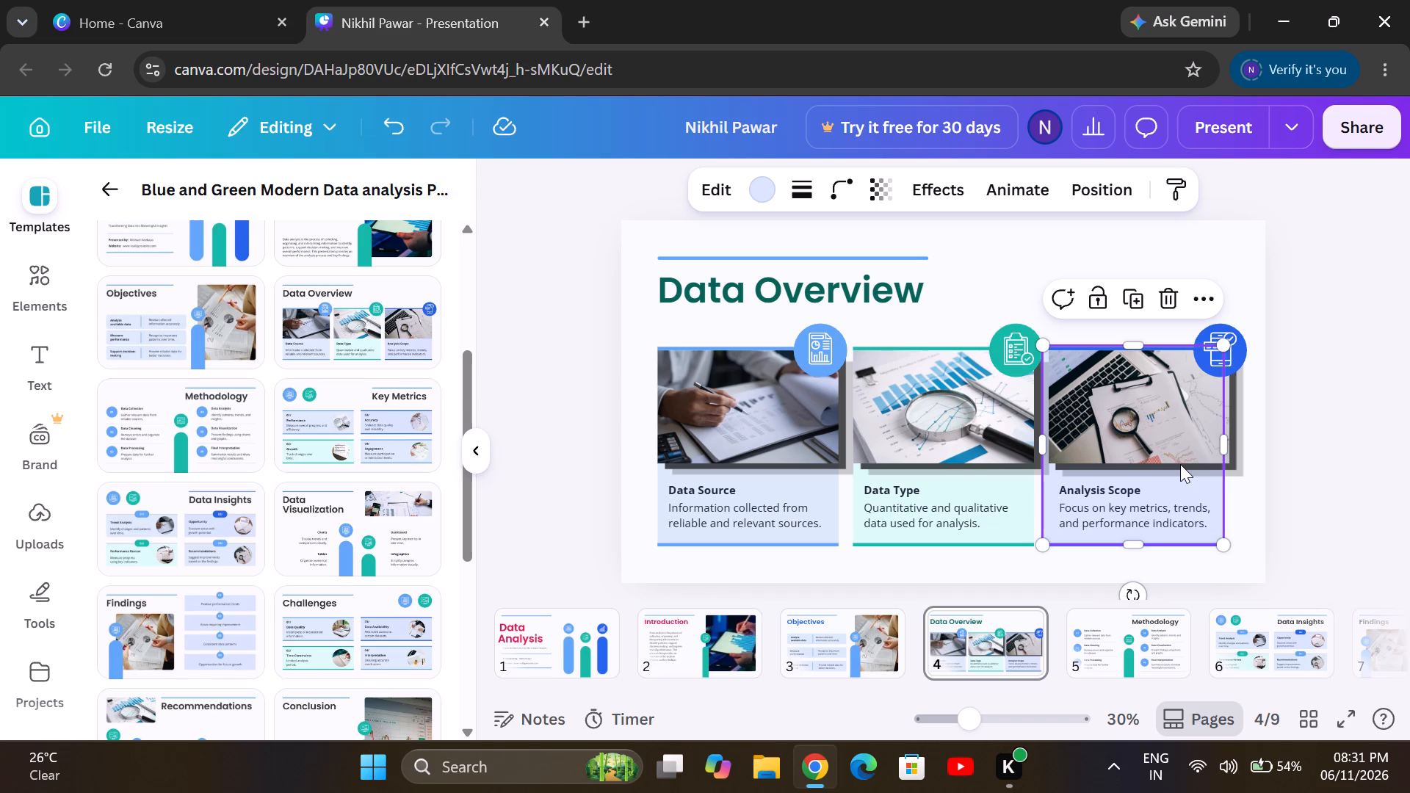
Recolour the "Methodology" heading on page 5 dark teal, #056258, after trying red.
{"action": "right_click", "coordinate": [1176, 629]}
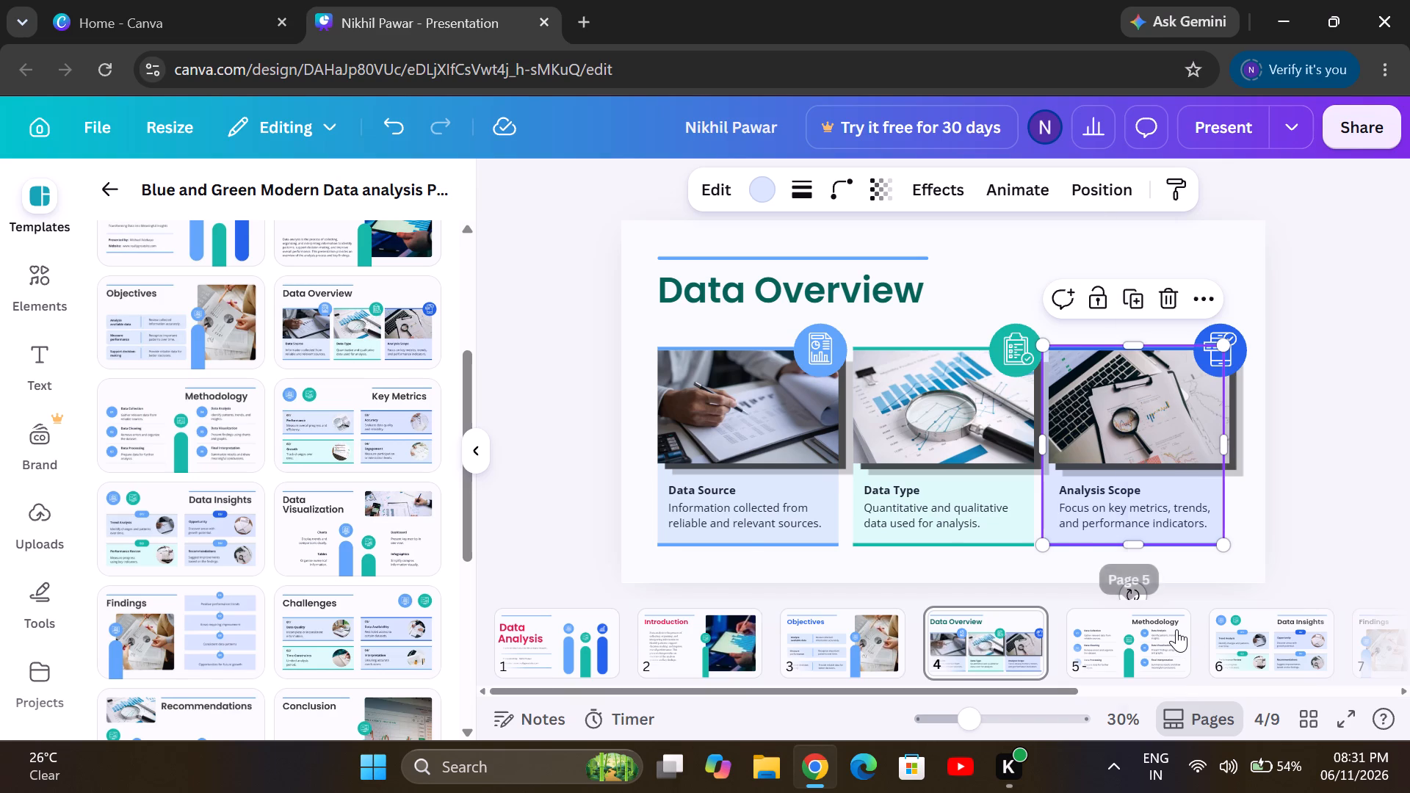
{"action": "left_click", "coordinate": [1021, 524]}
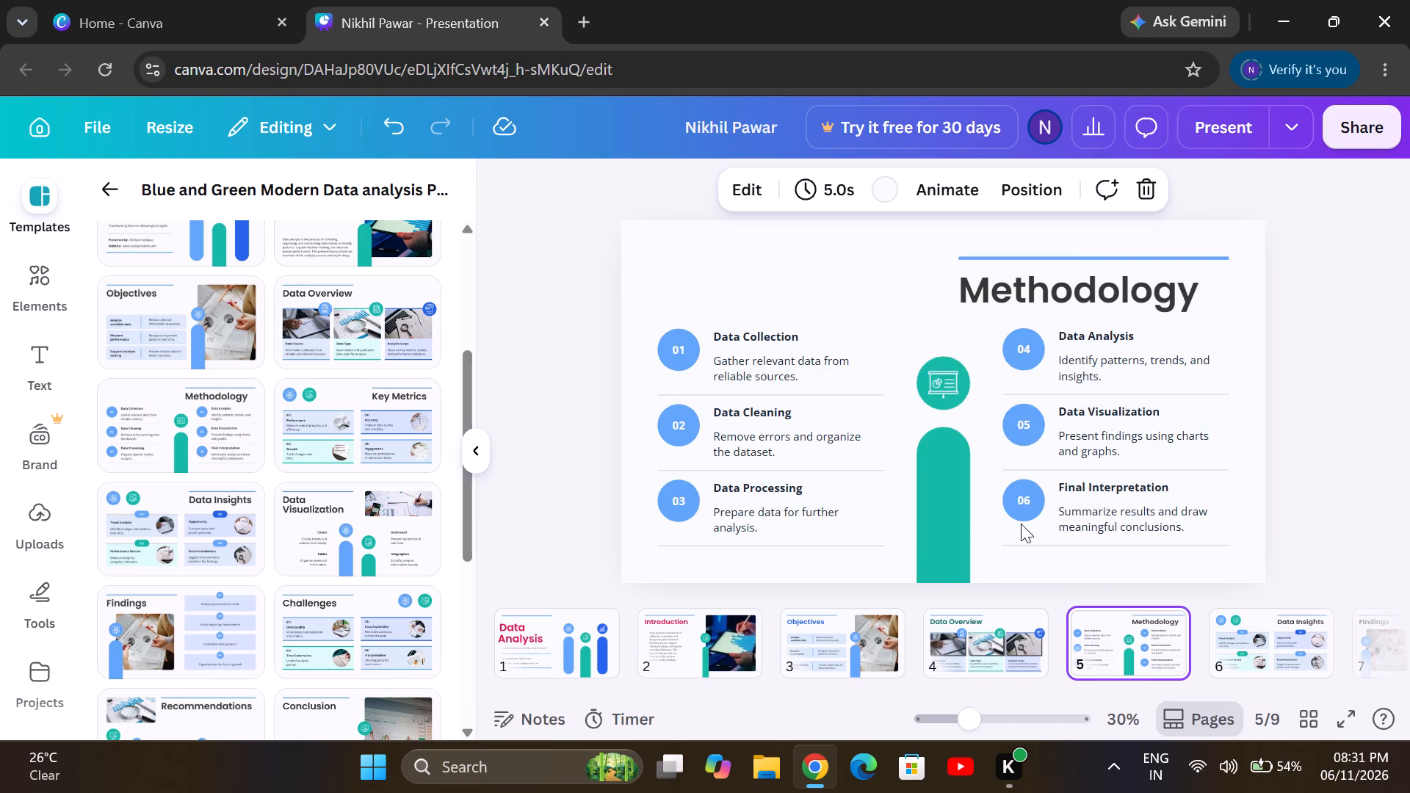
{"action": "left_click", "coordinate": [1104, 298]}
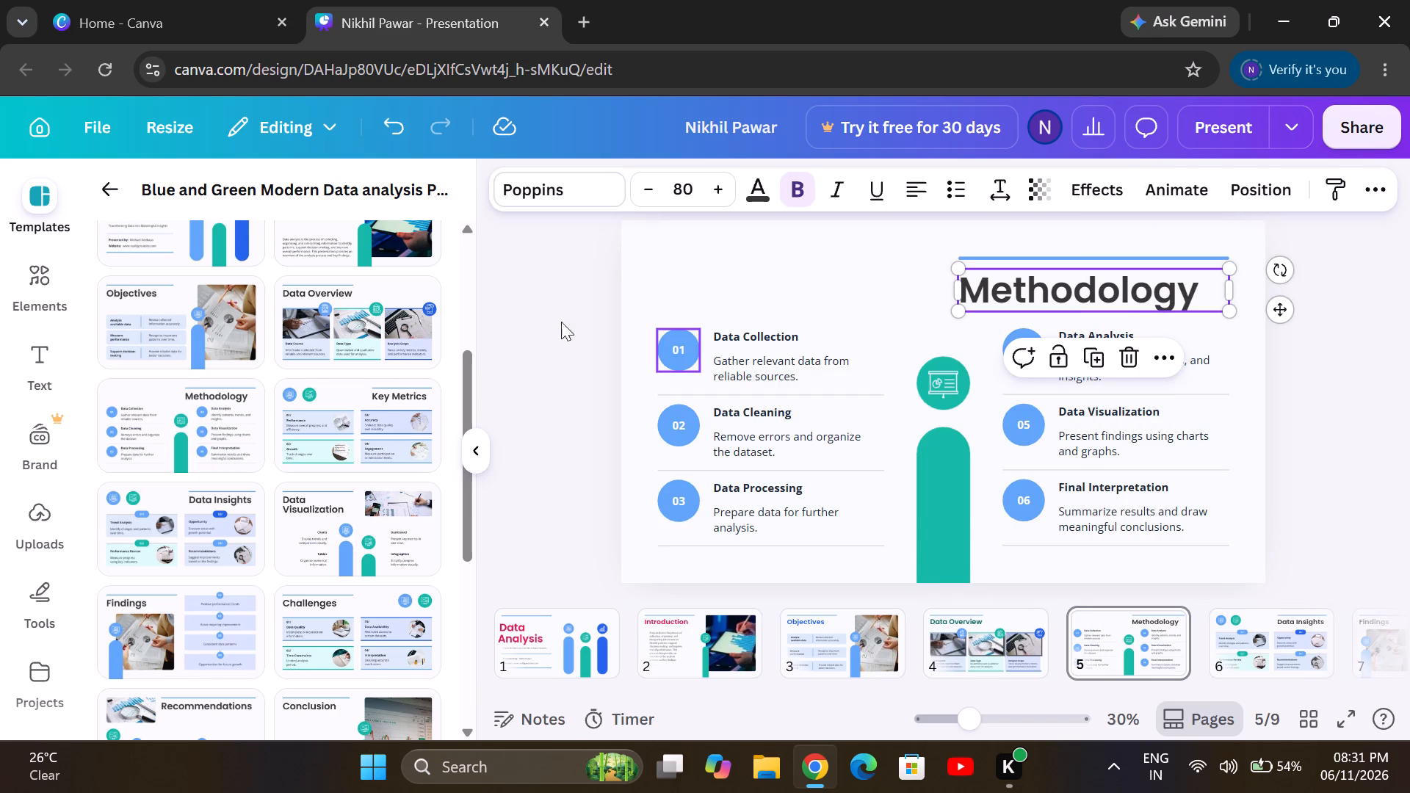
{"action": "left_click", "coordinate": [756, 187]}
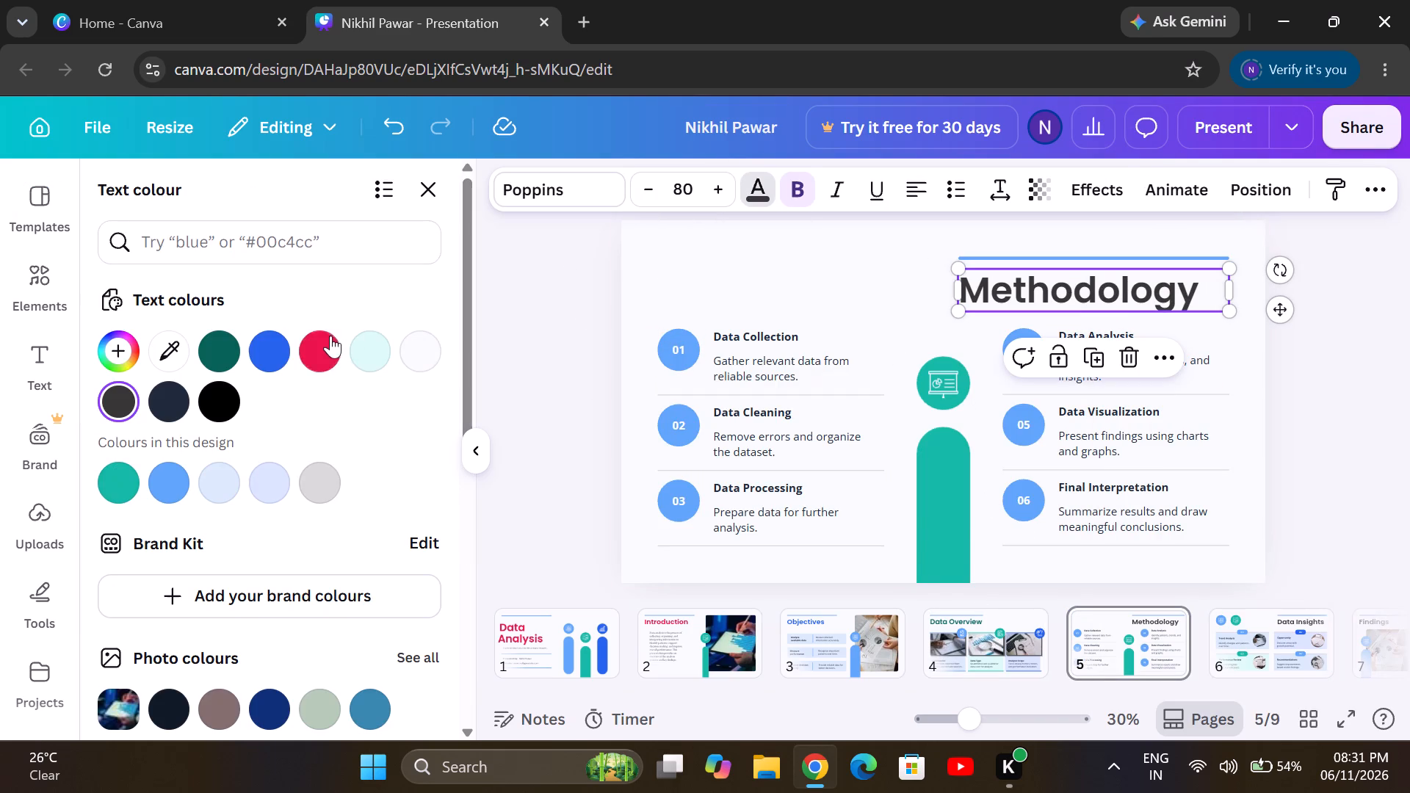
{"action": "left_click", "coordinate": [334, 336]}
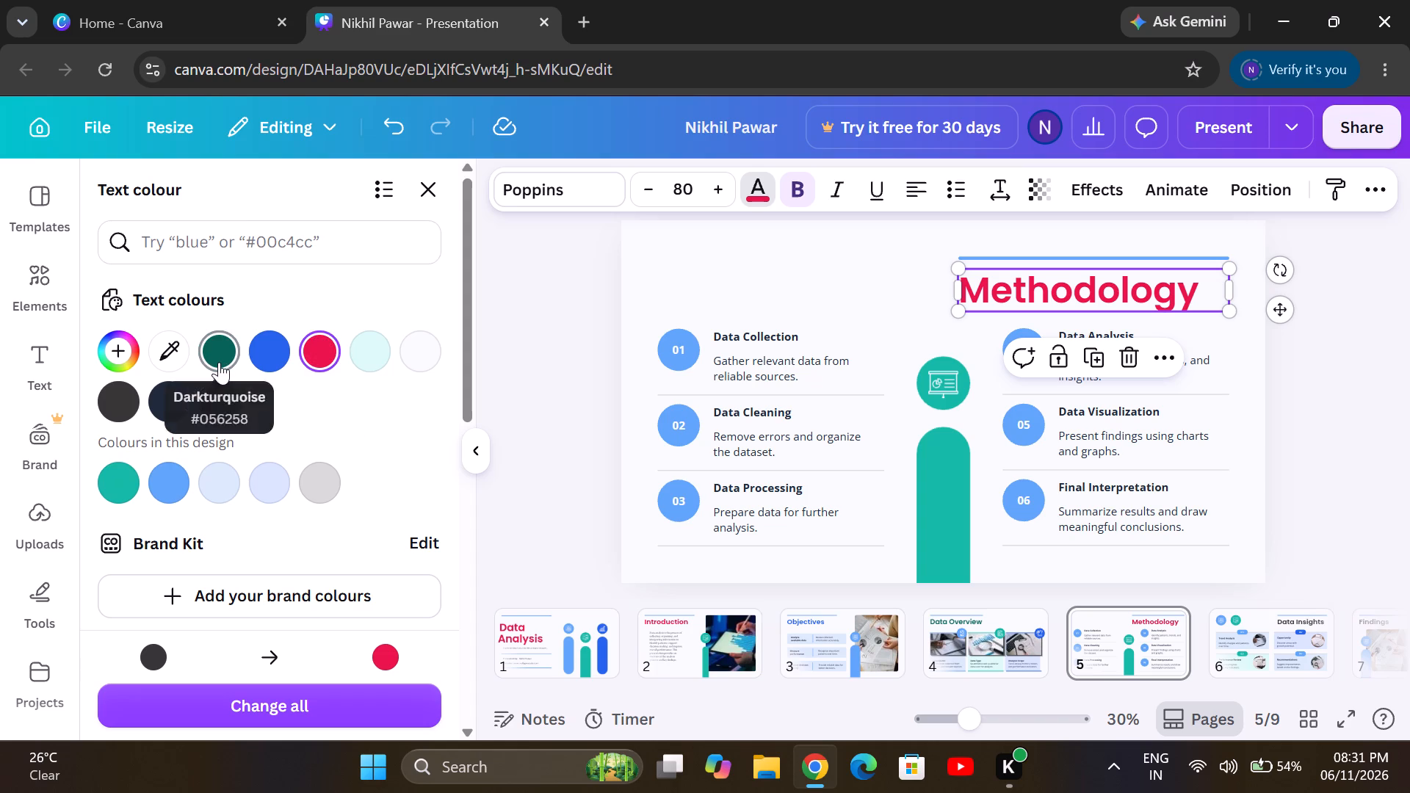
{"action": "left_click", "coordinate": [219, 362]}
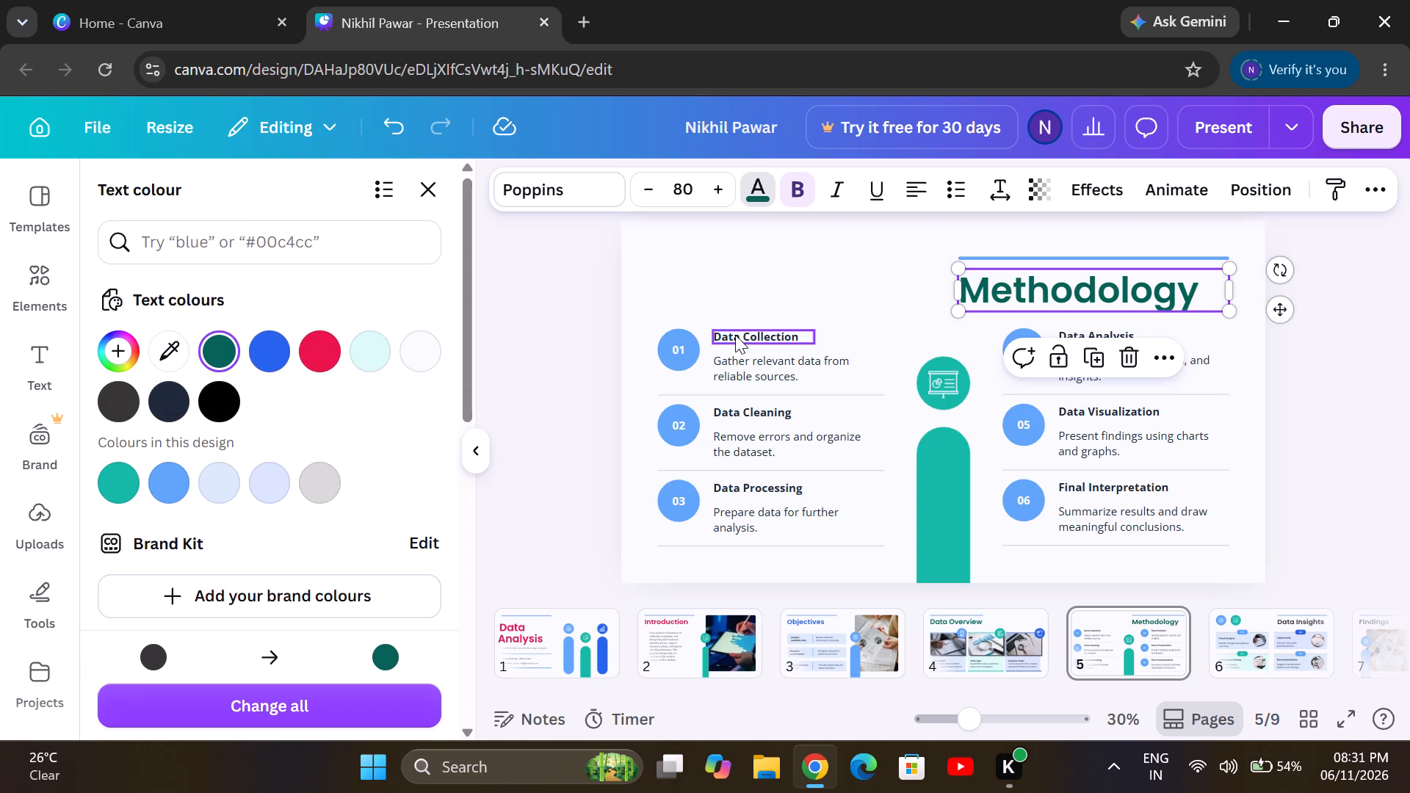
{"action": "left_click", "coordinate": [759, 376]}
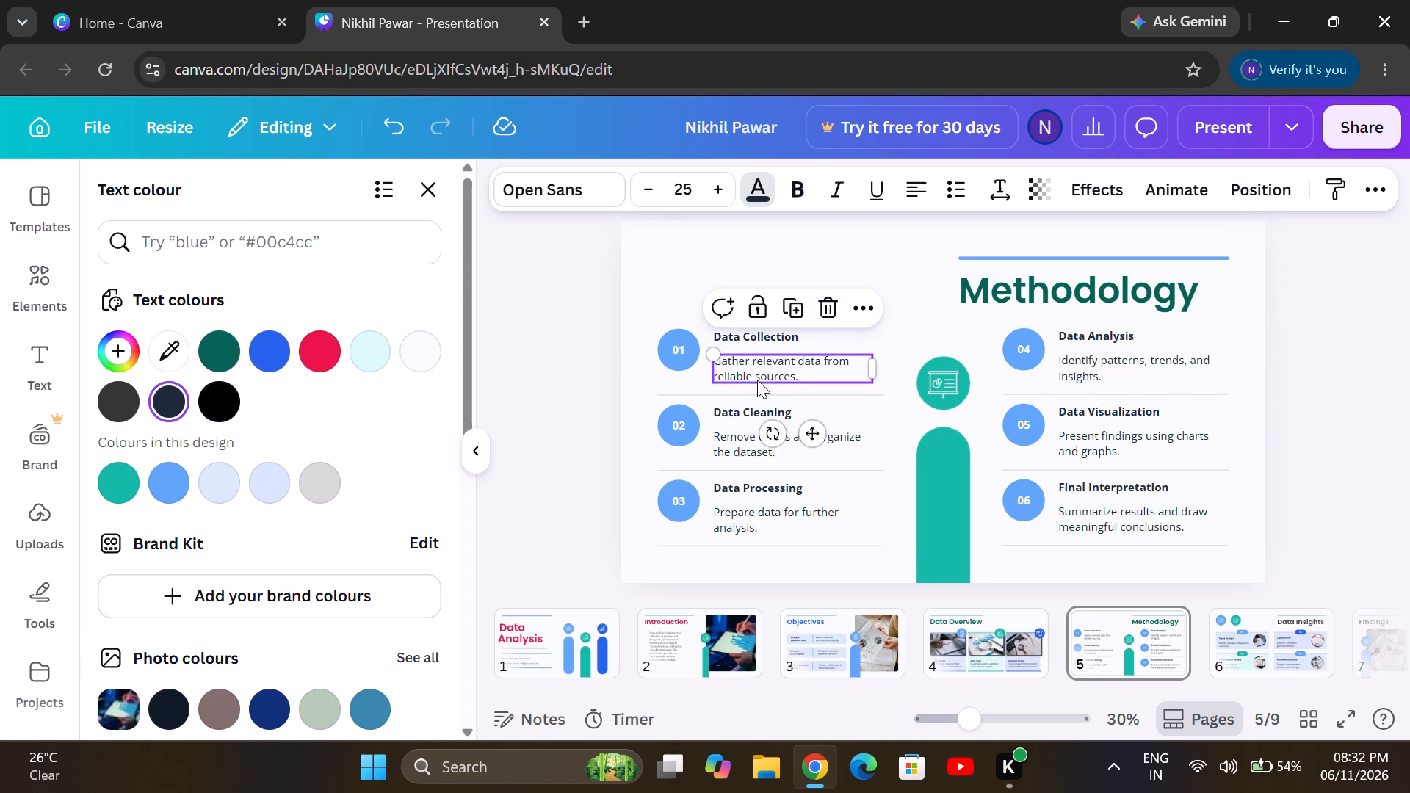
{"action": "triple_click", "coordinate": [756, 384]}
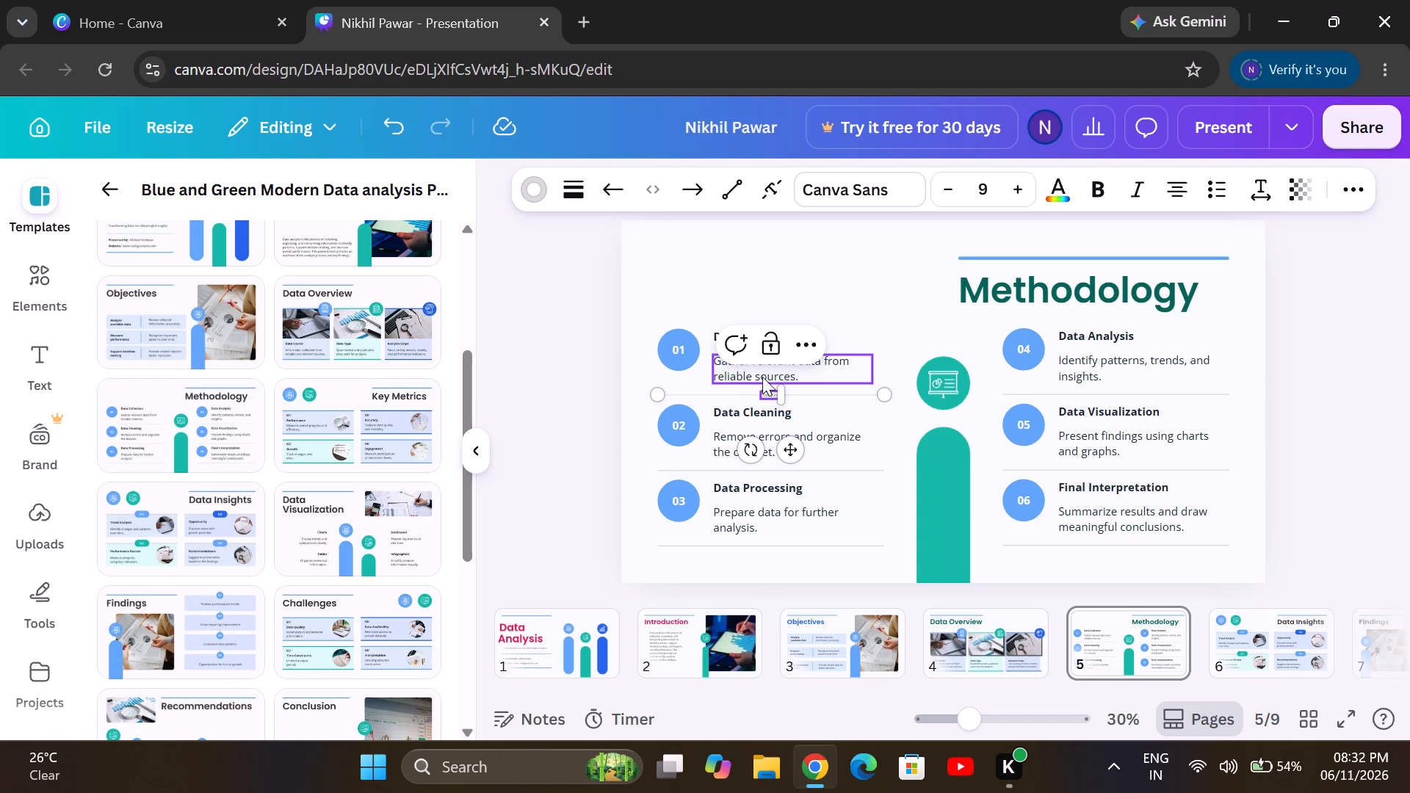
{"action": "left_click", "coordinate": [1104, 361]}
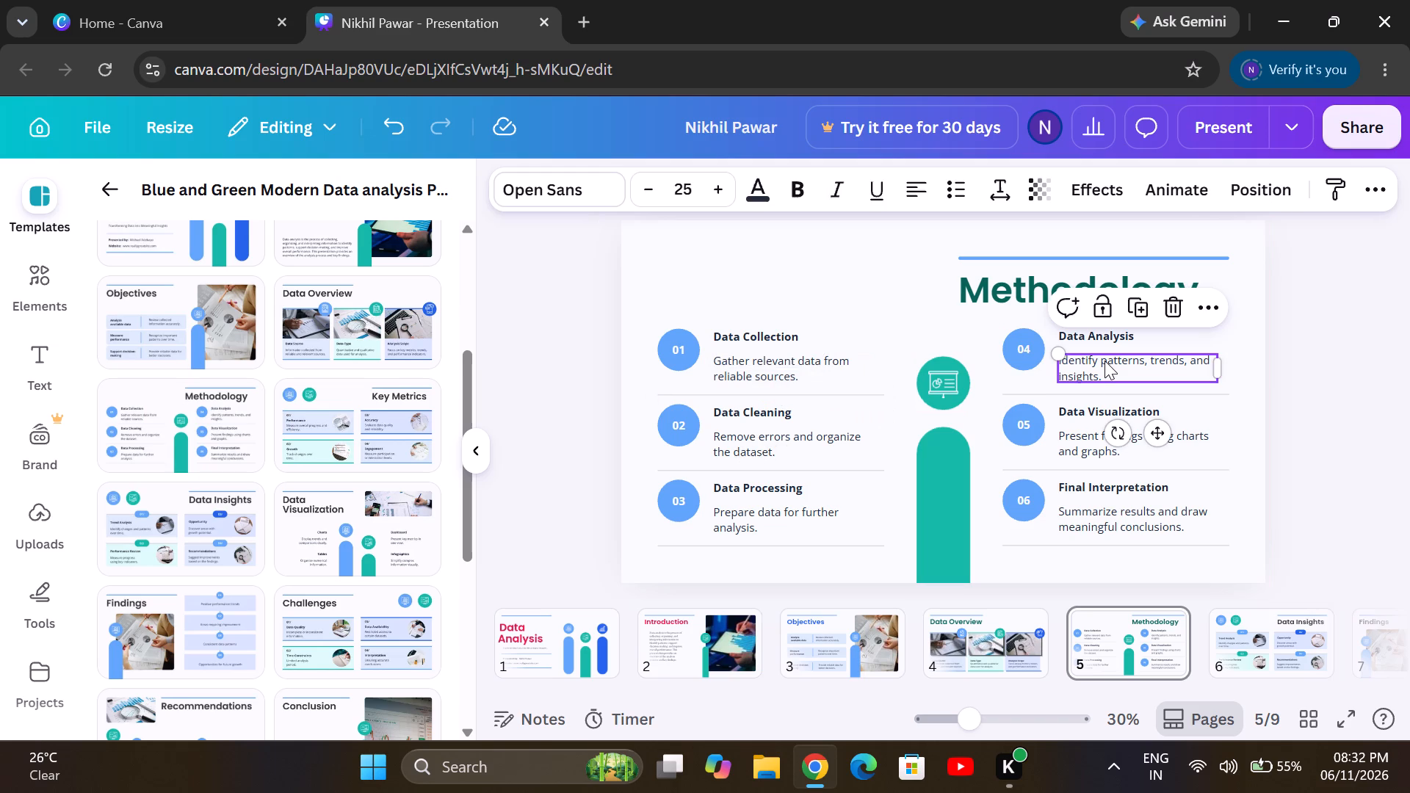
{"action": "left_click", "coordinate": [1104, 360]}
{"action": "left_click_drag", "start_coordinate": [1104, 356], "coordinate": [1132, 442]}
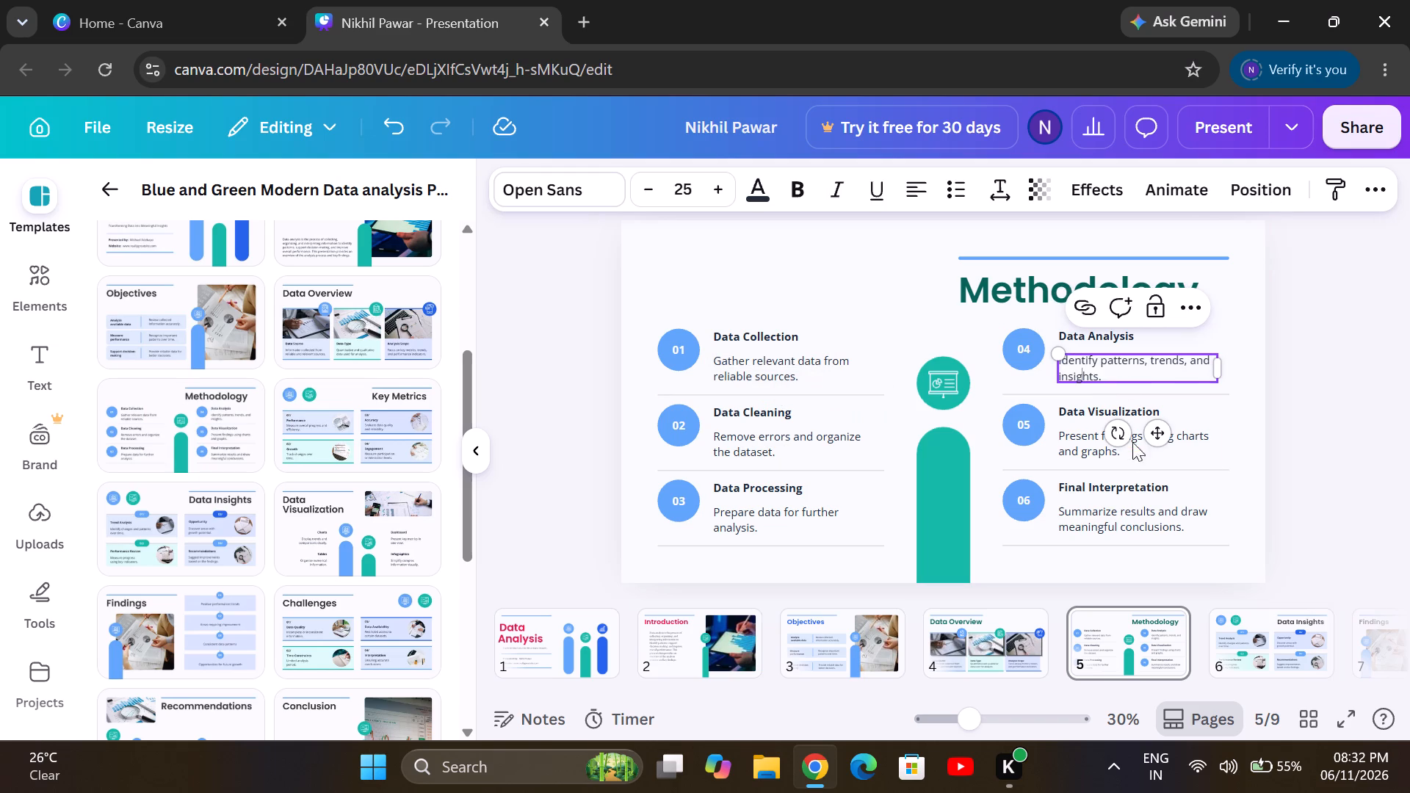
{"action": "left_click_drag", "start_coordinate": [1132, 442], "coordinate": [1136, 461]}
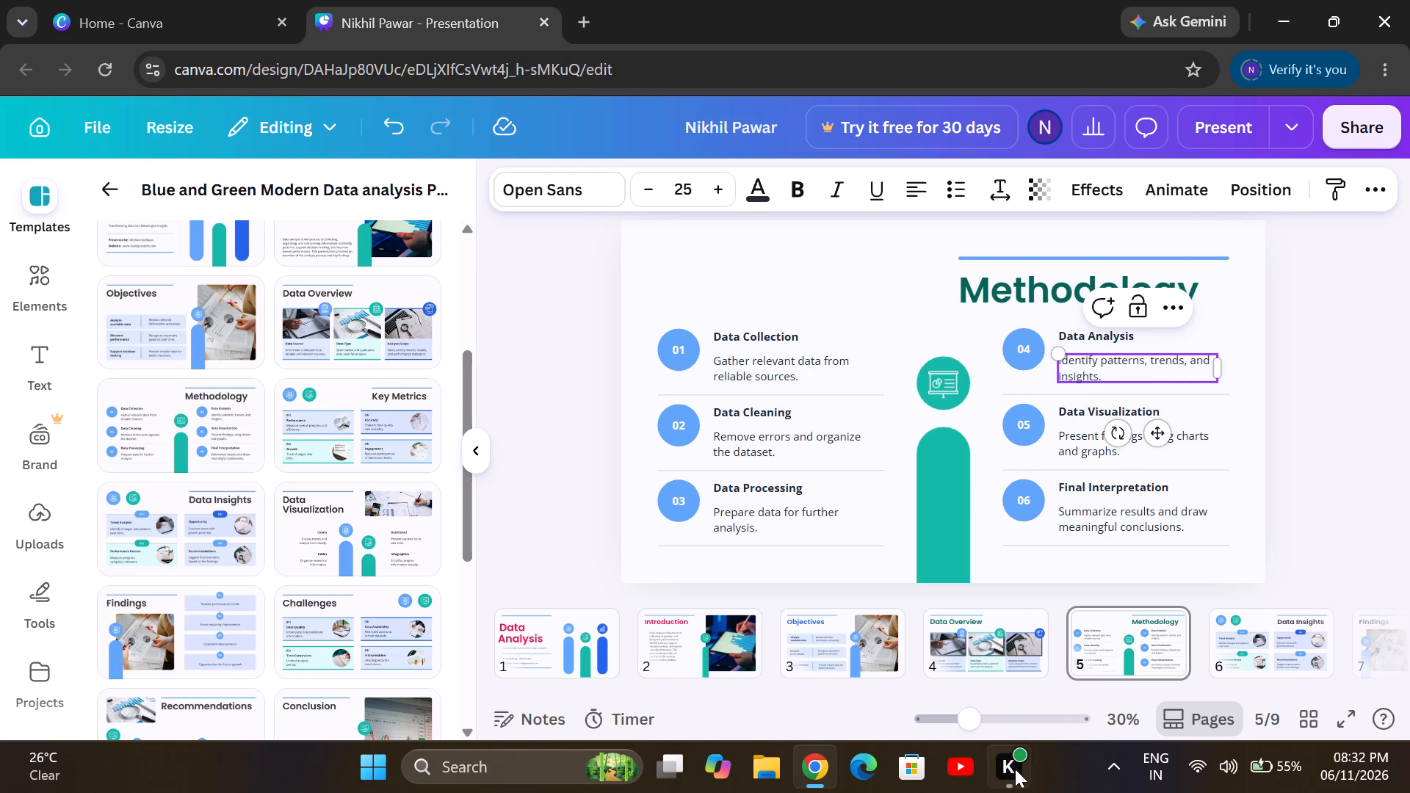